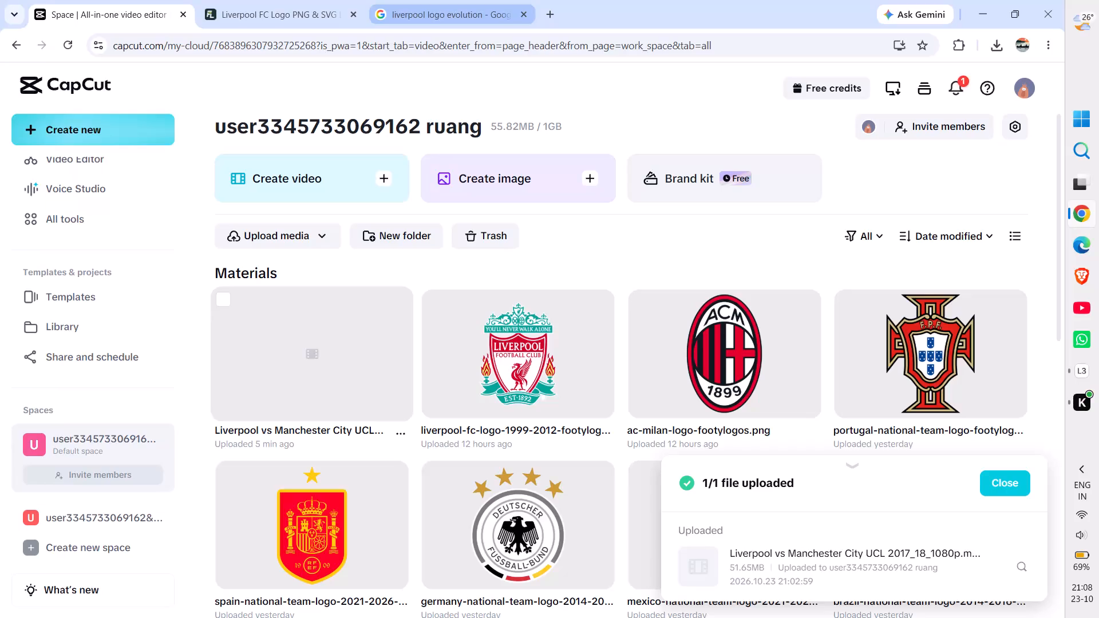
# Check the open logo search tab, then browse the uploaded materials in the cloud space, dismissing the upload notice and loading more items.
pyautogui.click(457, 13)
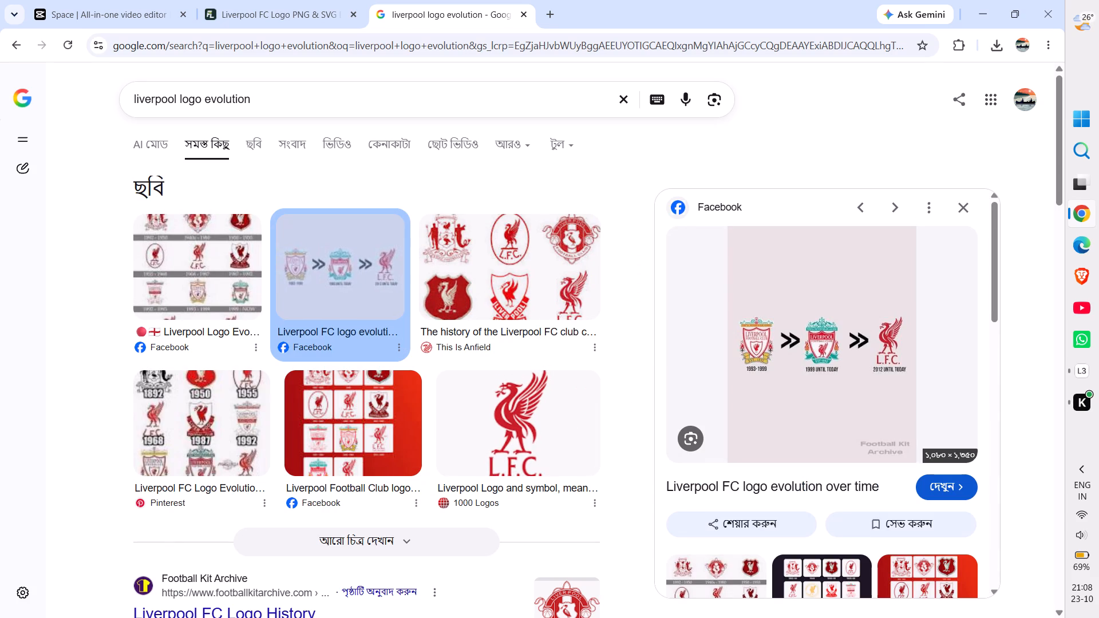
pyautogui.click(300, 17)
pyautogui.click(175, 7)
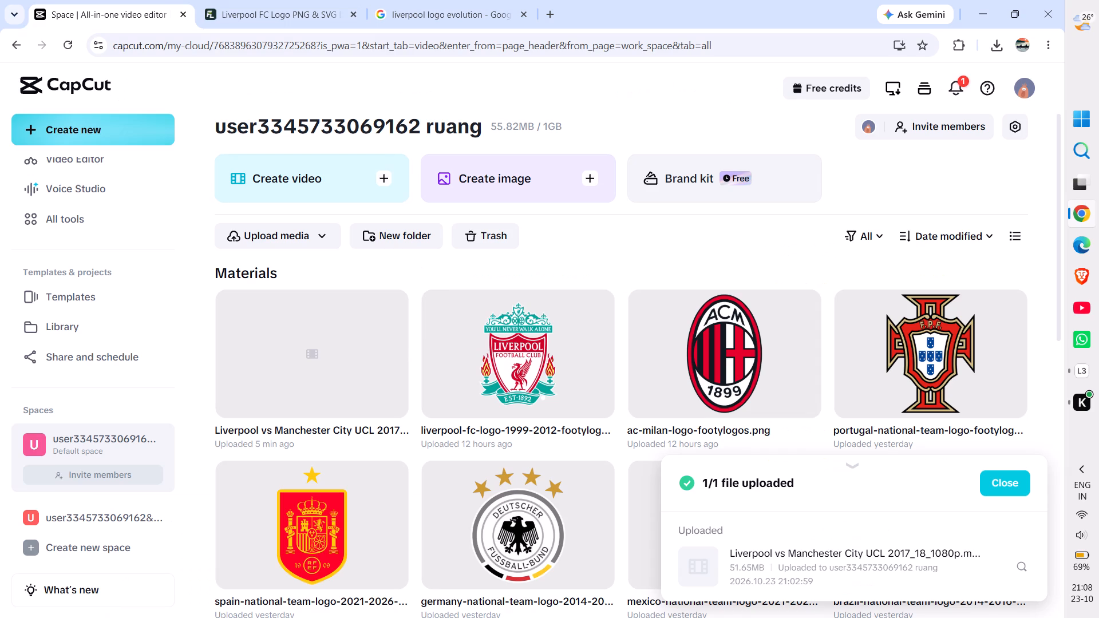
pyautogui.scroll(-9, 489, 335)
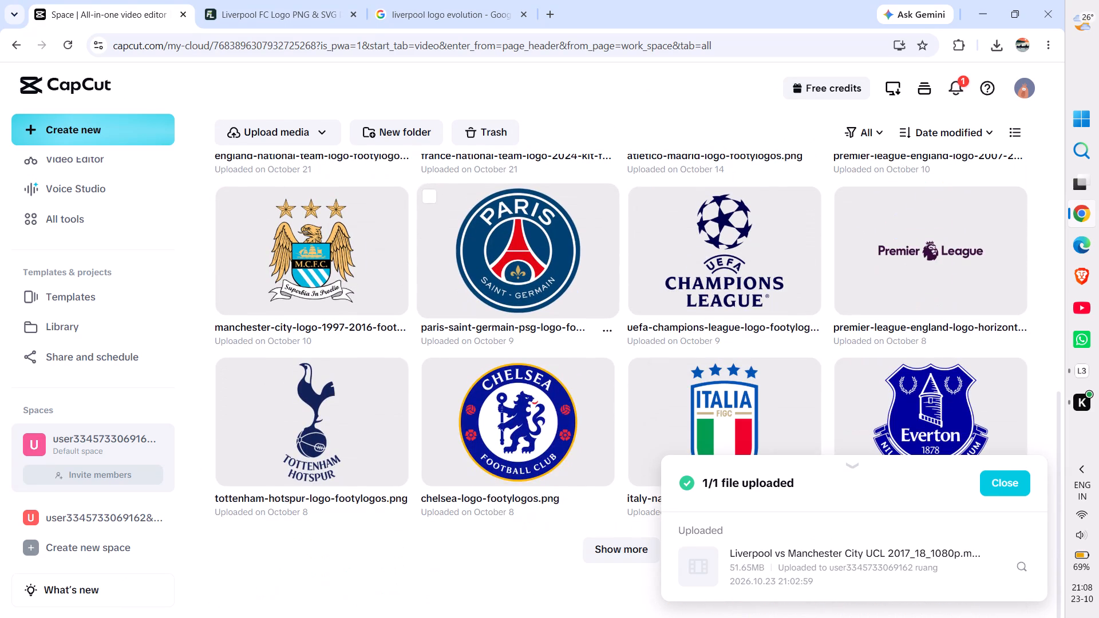
pyautogui.click(1006, 484)
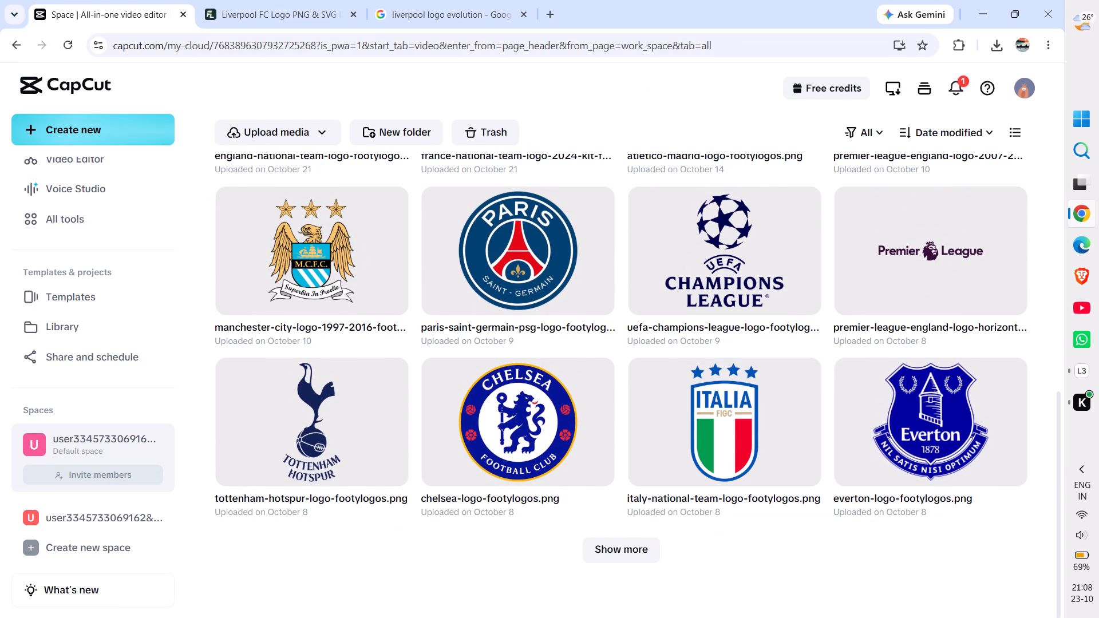
pyautogui.click(618, 557)
pyautogui.scroll(-1, 618, 557)
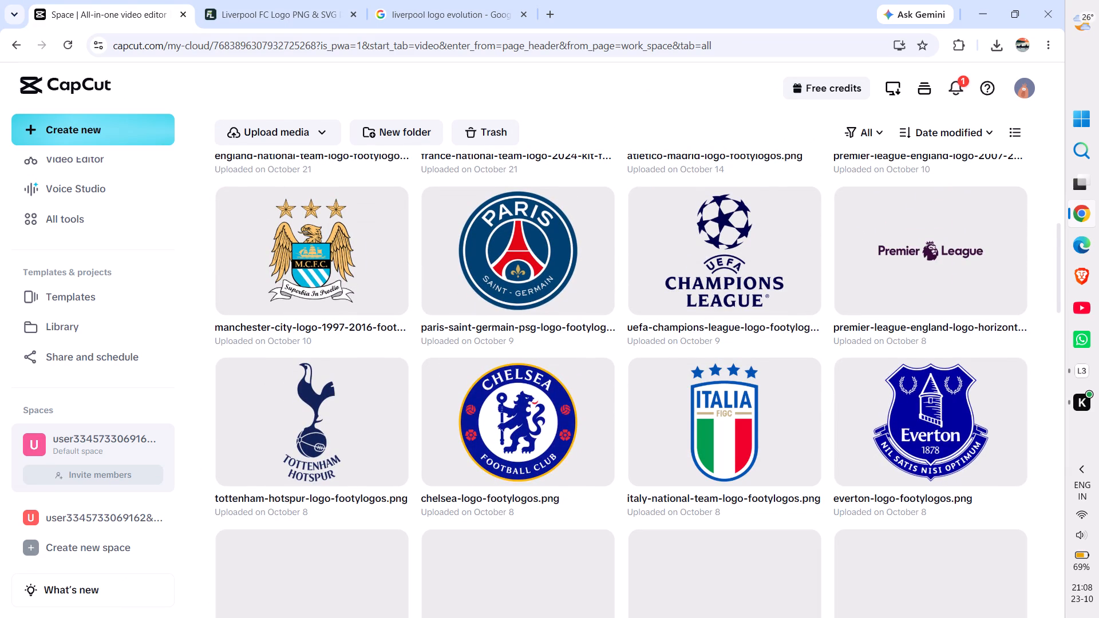
pyautogui.scroll(7, 485, 462)
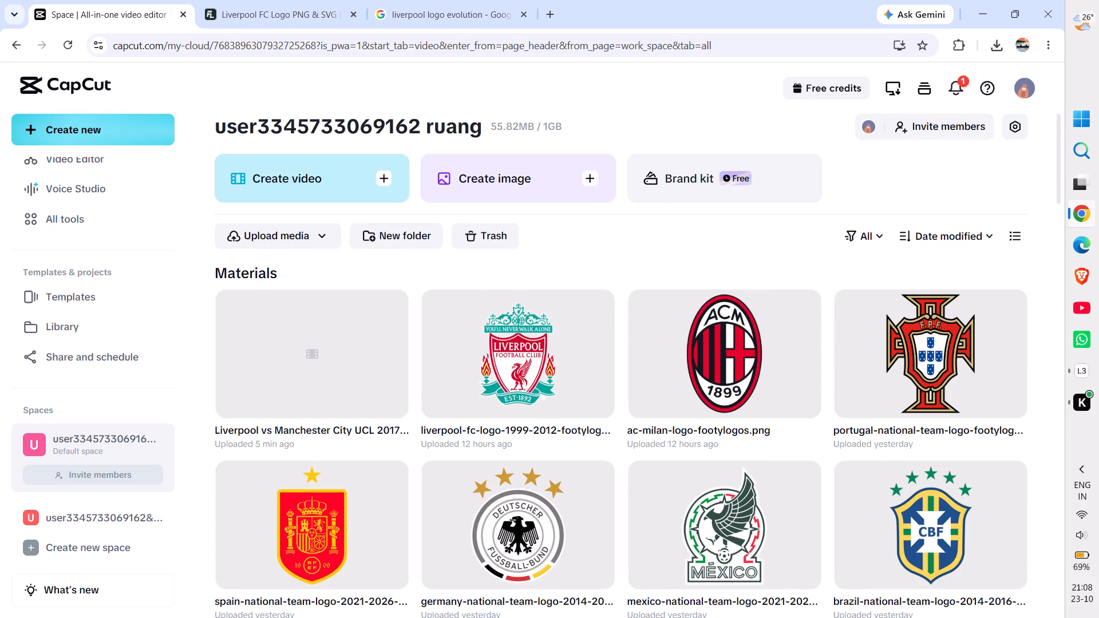
# Create a new video project and close the Liverpool logo search and logo download pages.
pyautogui.click(330, 179)
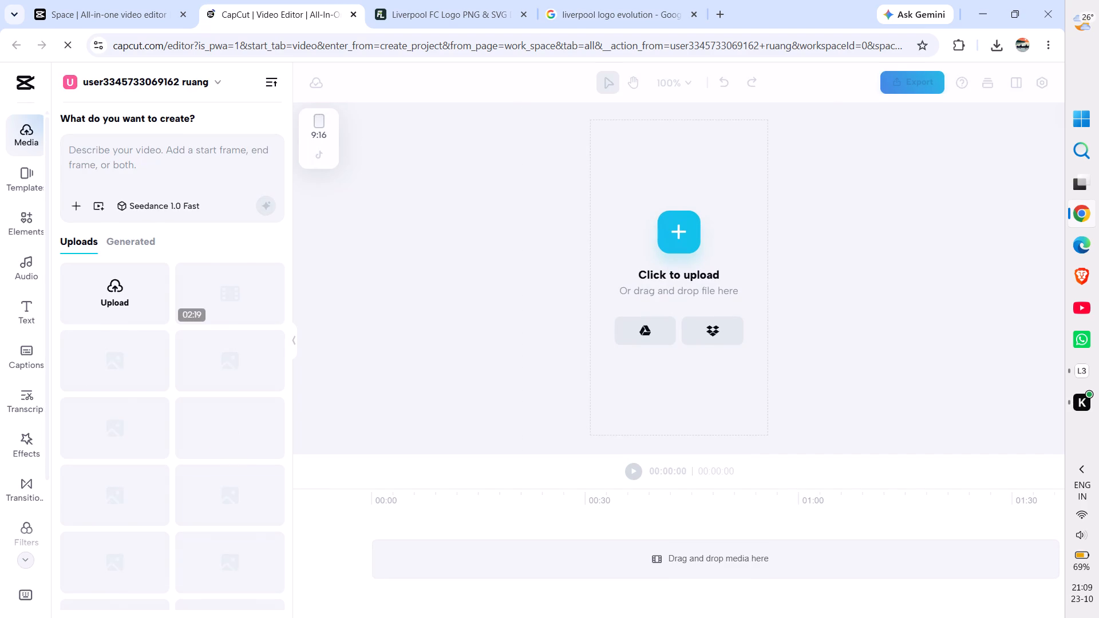
pyautogui.click(693, 12)
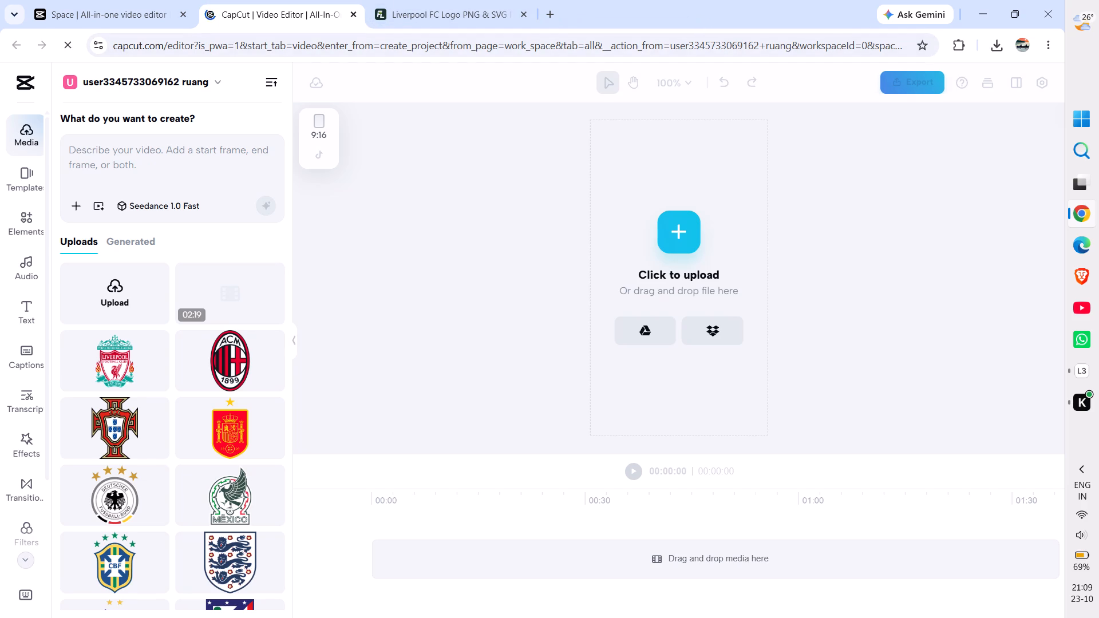
pyautogui.click(526, 14)
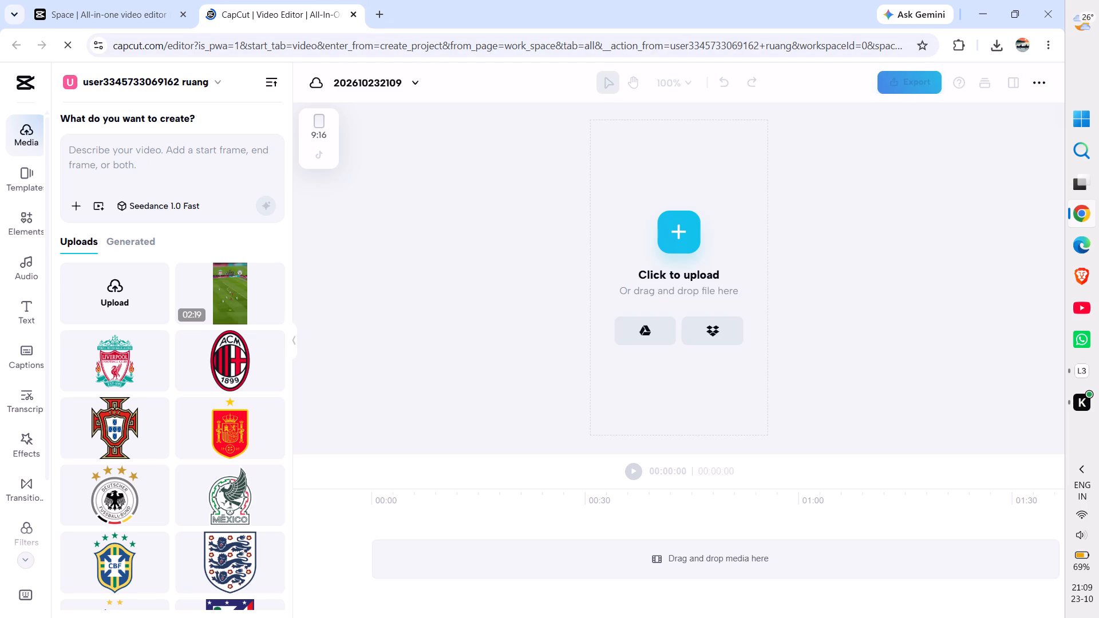
# Place the uploaded Liverpool vs Manchester City UCL 2017_18_1080p video at the start of the timeline.
pyautogui.moveTo(224, 288); pyautogui.dragTo(334, 322)
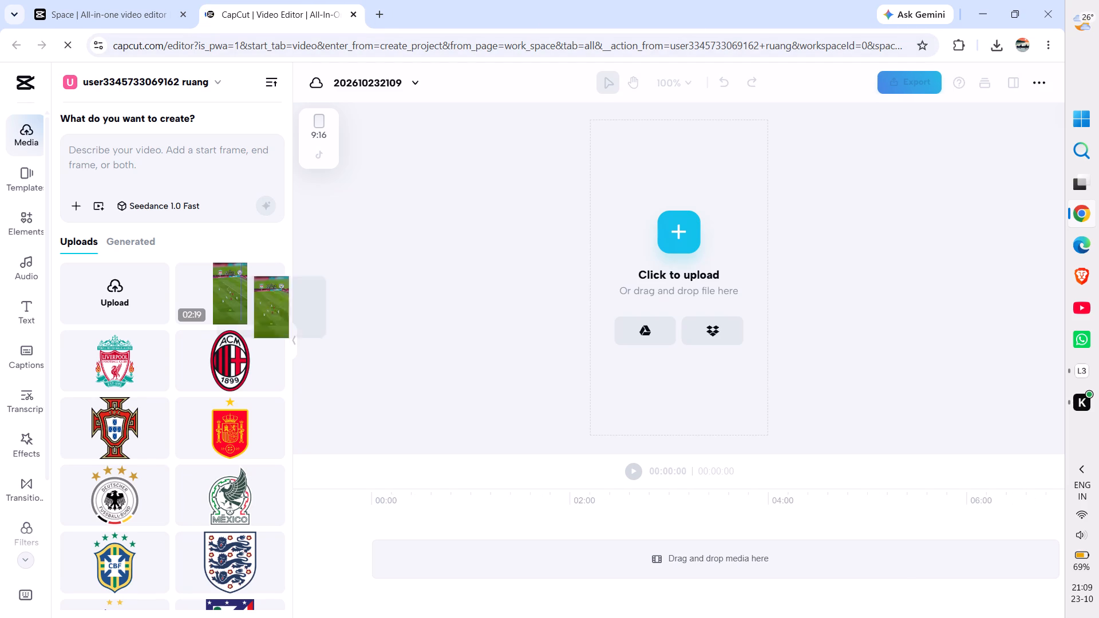
pyautogui.moveTo(334, 322); pyautogui.dragTo(371, 570)
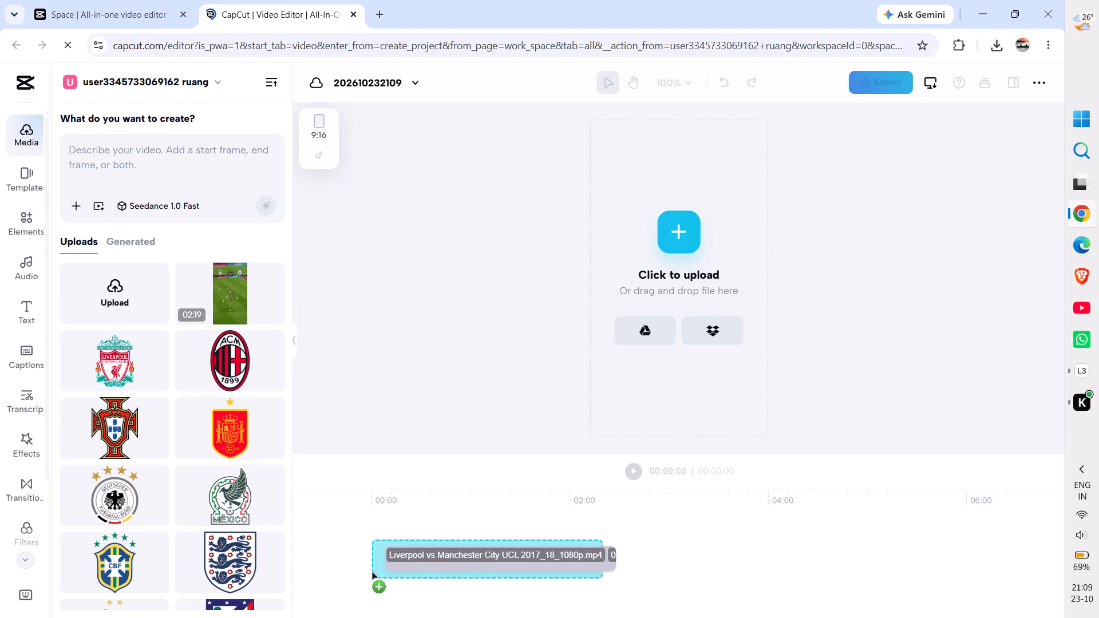
pyautogui.moveTo(371, 570); pyautogui.dragTo(398, 564)
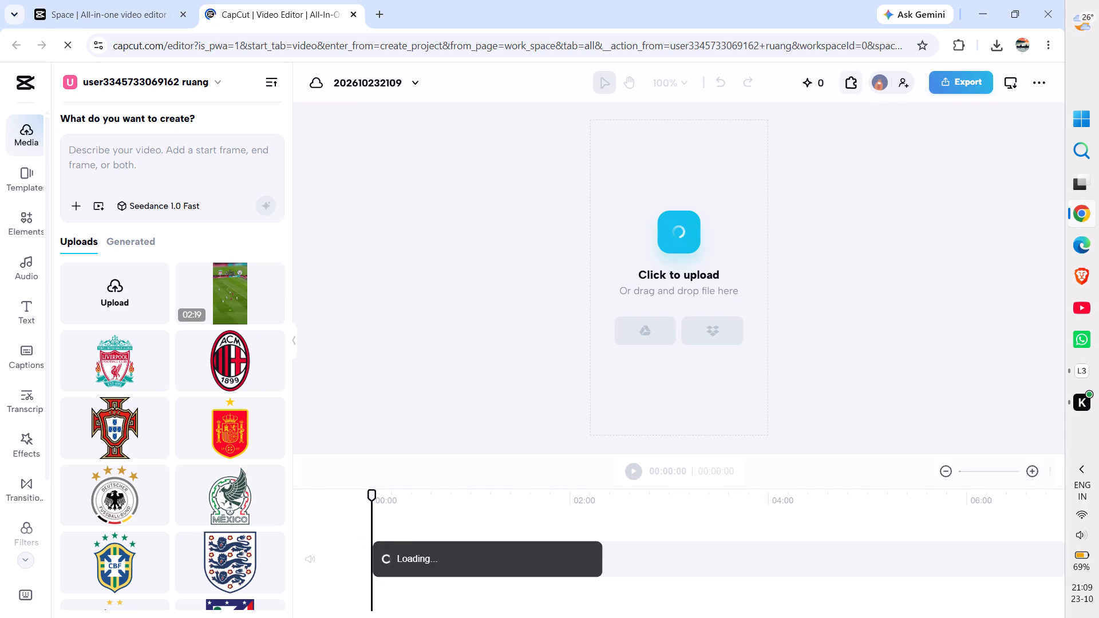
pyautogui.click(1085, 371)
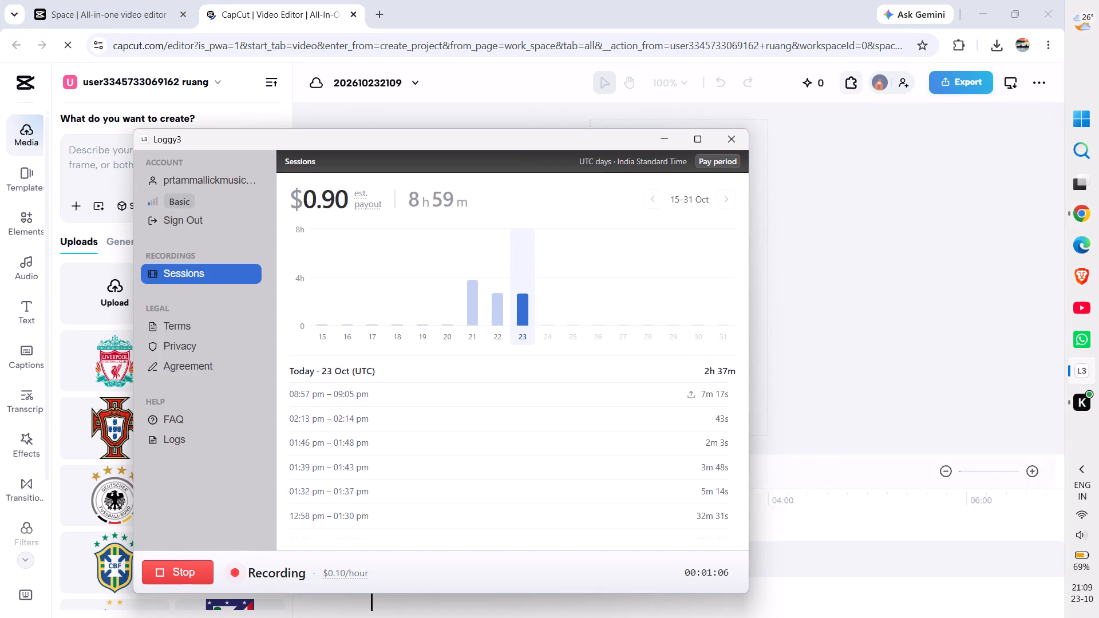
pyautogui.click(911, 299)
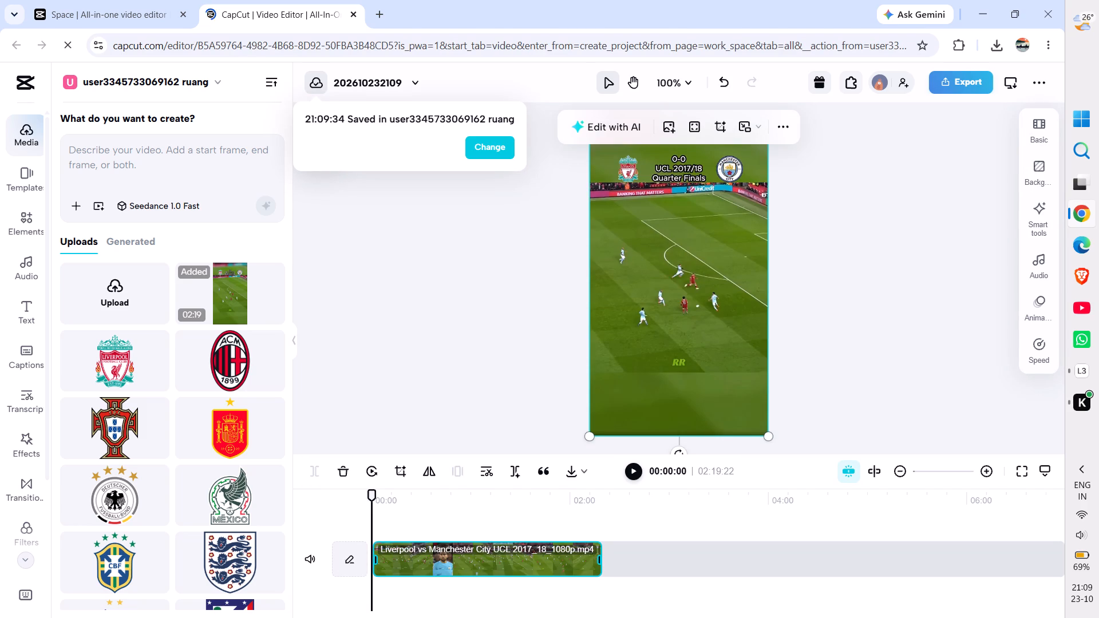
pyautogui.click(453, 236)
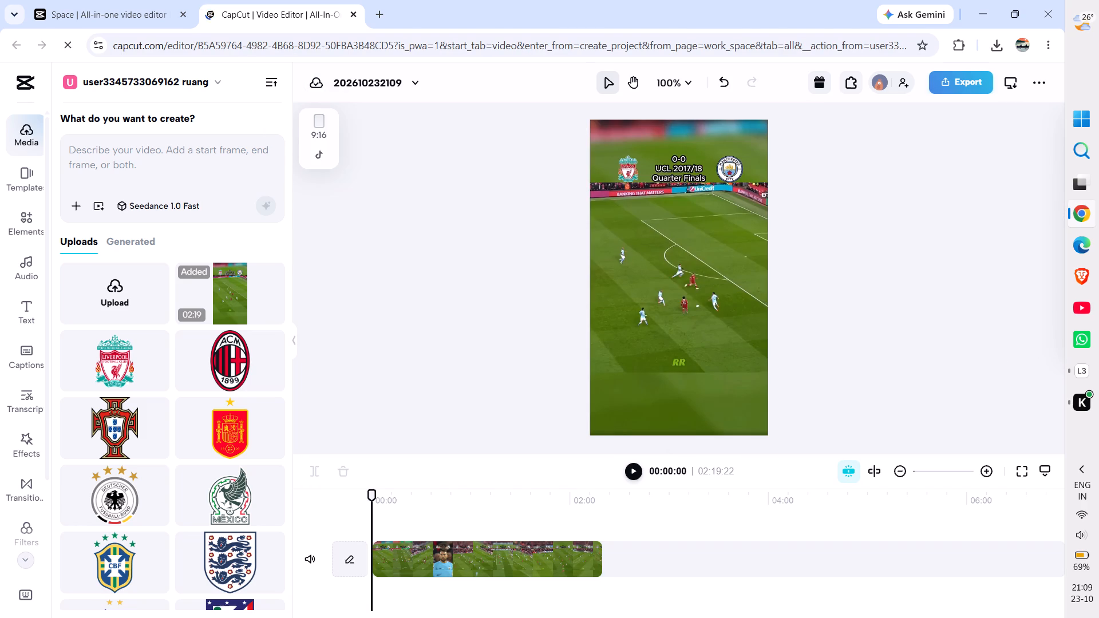
# Search Google in a new tab for "ucl 2017 18 quarter finals manchester united vs liverpool".
pyautogui.click(387, 6)
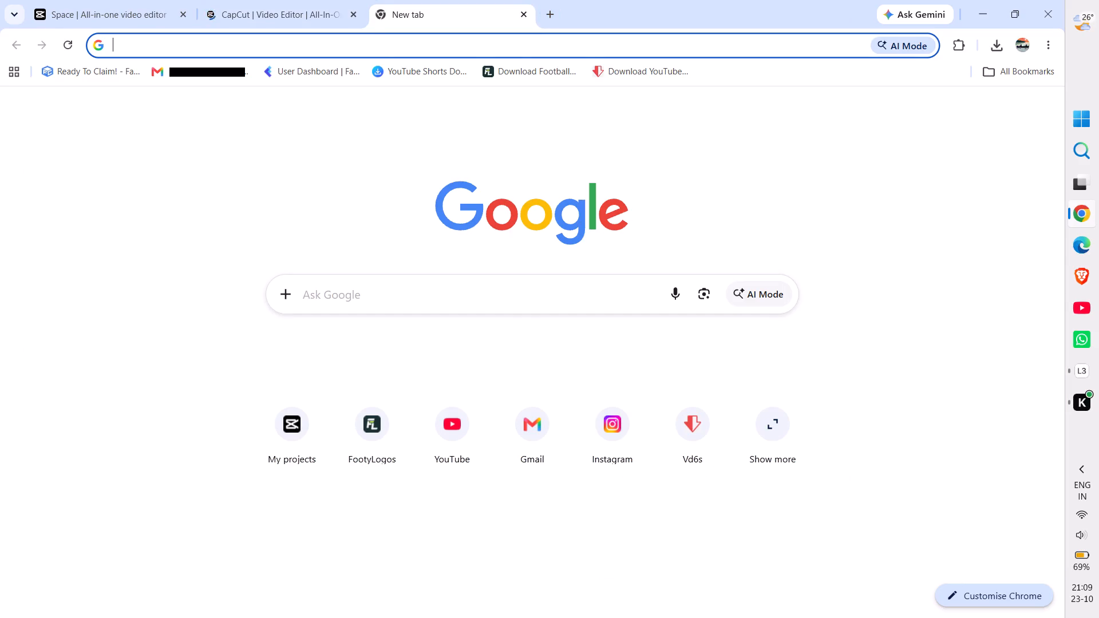
pyautogui.write('ucl 20')
pyautogui.write('17')
pyautogui.write('/18')
pyautogui.press('space')
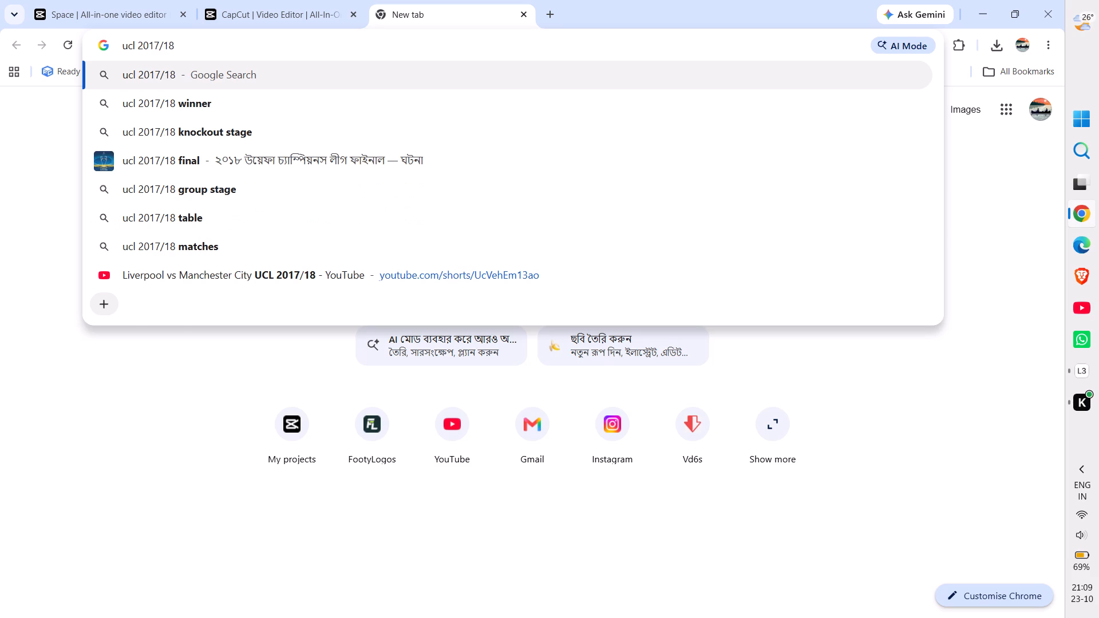
pyautogui.press('q')
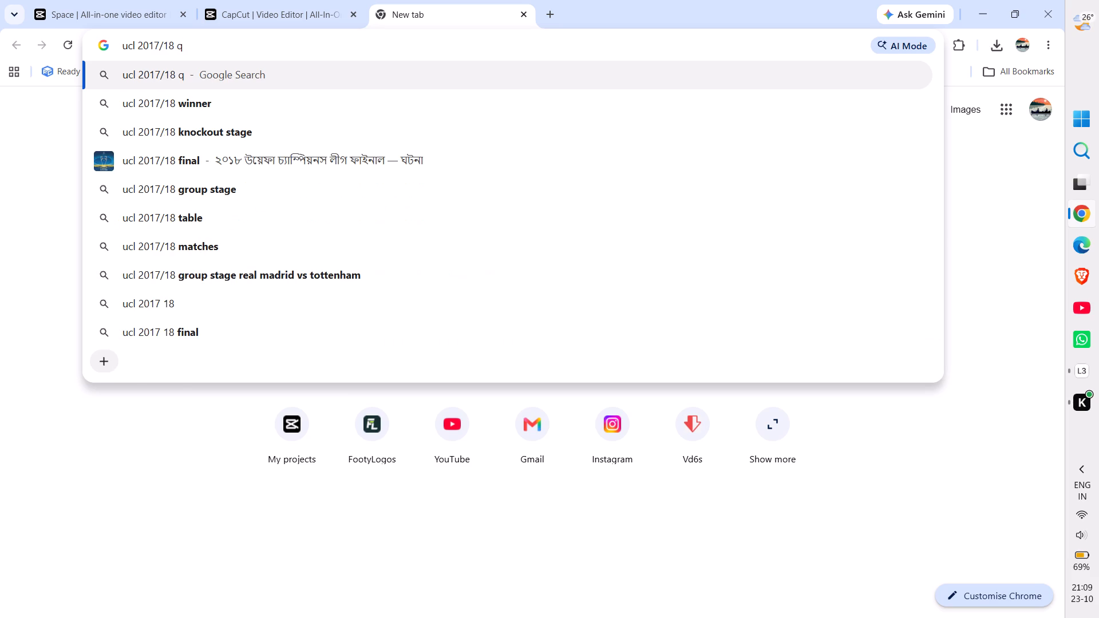
pyautogui.write('uarter')
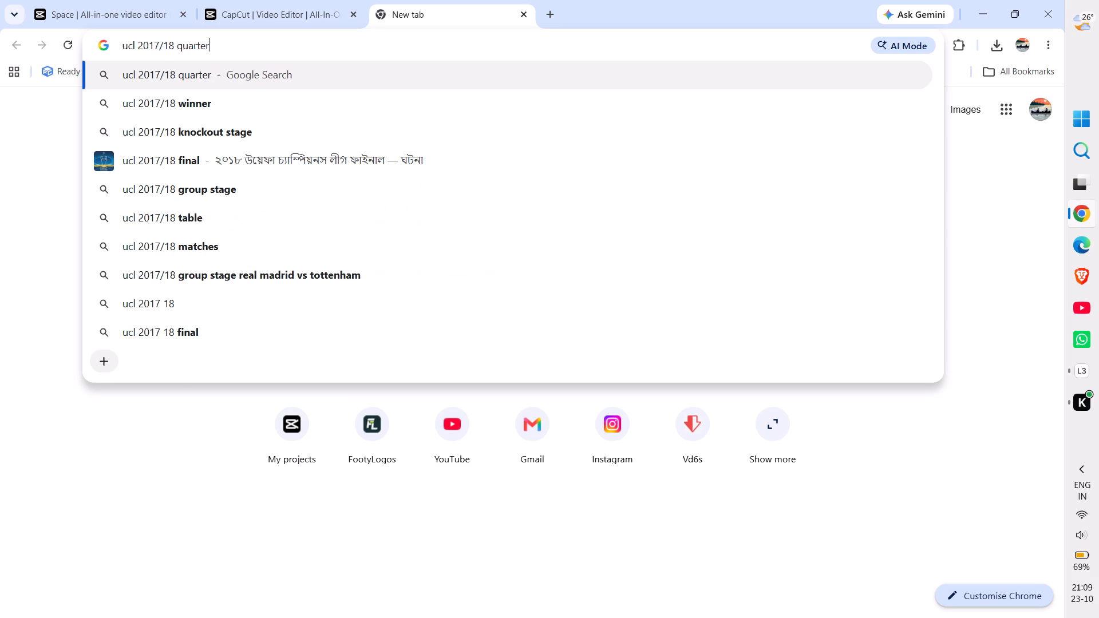
pyautogui.press('Down')
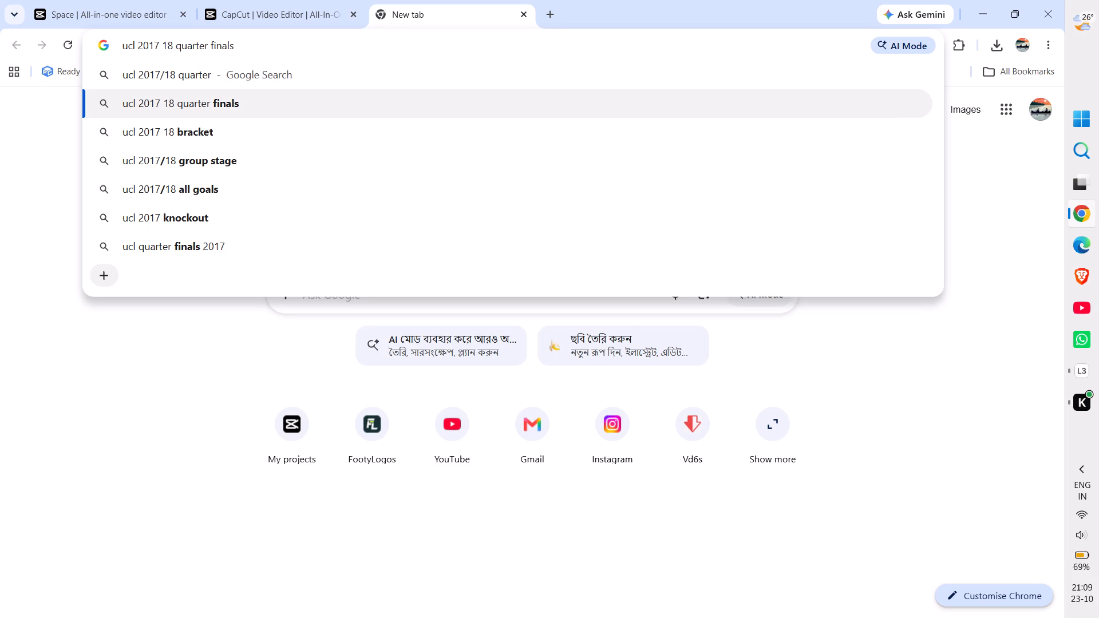
pyautogui.press('space')
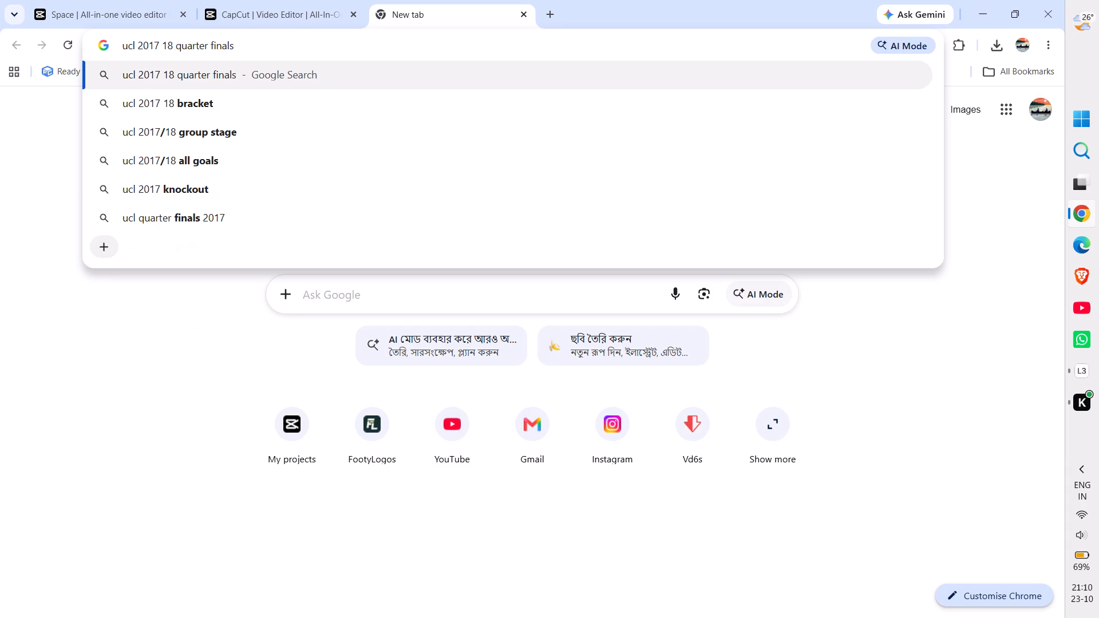
pyautogui.write('manchester united vs liverpool')
pyautogui.press('Return')
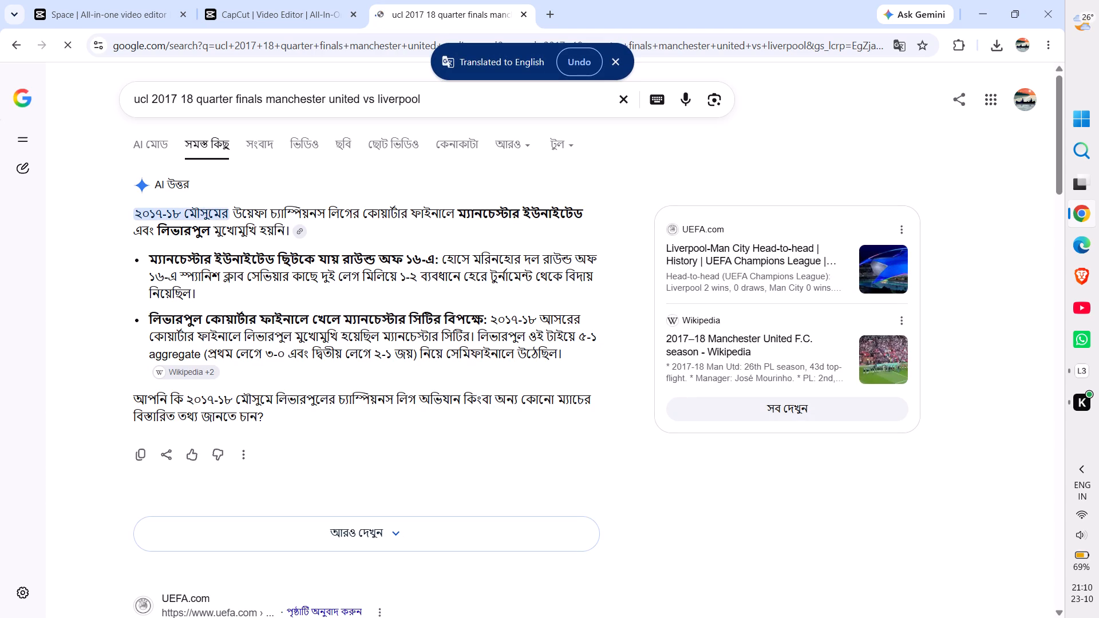
# Find and open the UEFA.com match page for Man City 1-2 Liverpool, Champions League 2017/18.
pyautogui.scroll(-2, 457, 360)
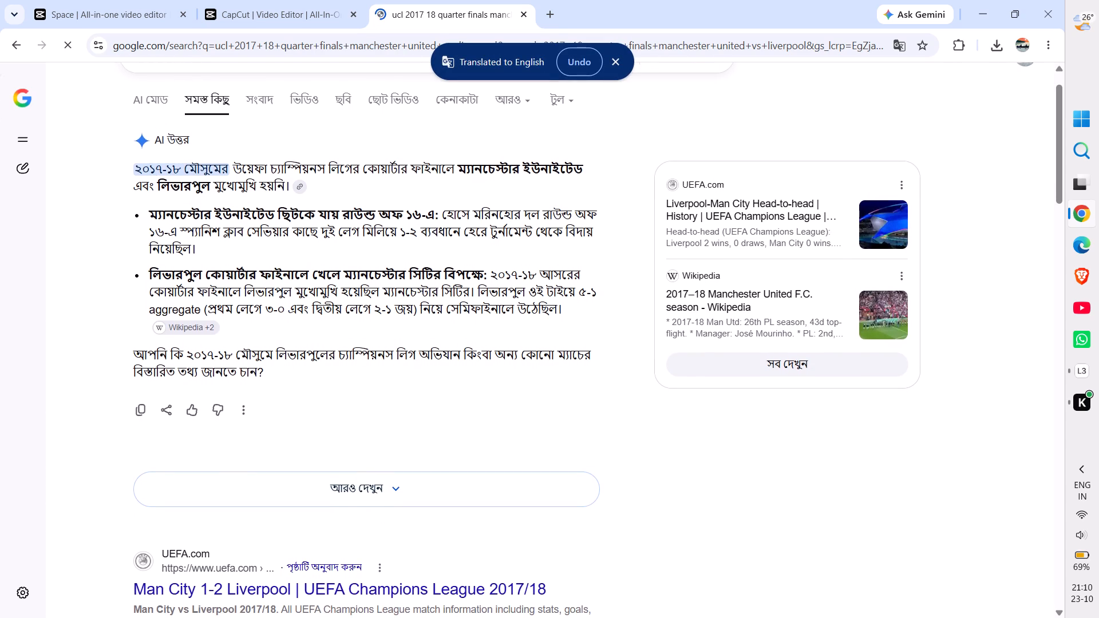
pyautogui.scroll(-2, 457, 360)
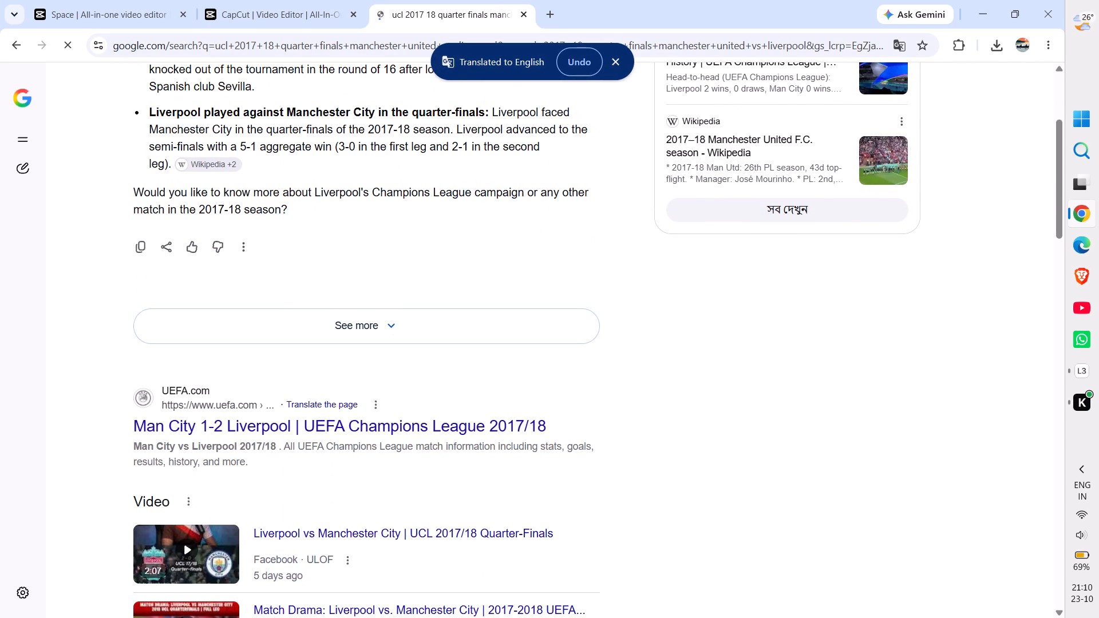
pyautogui.click(346, 421)
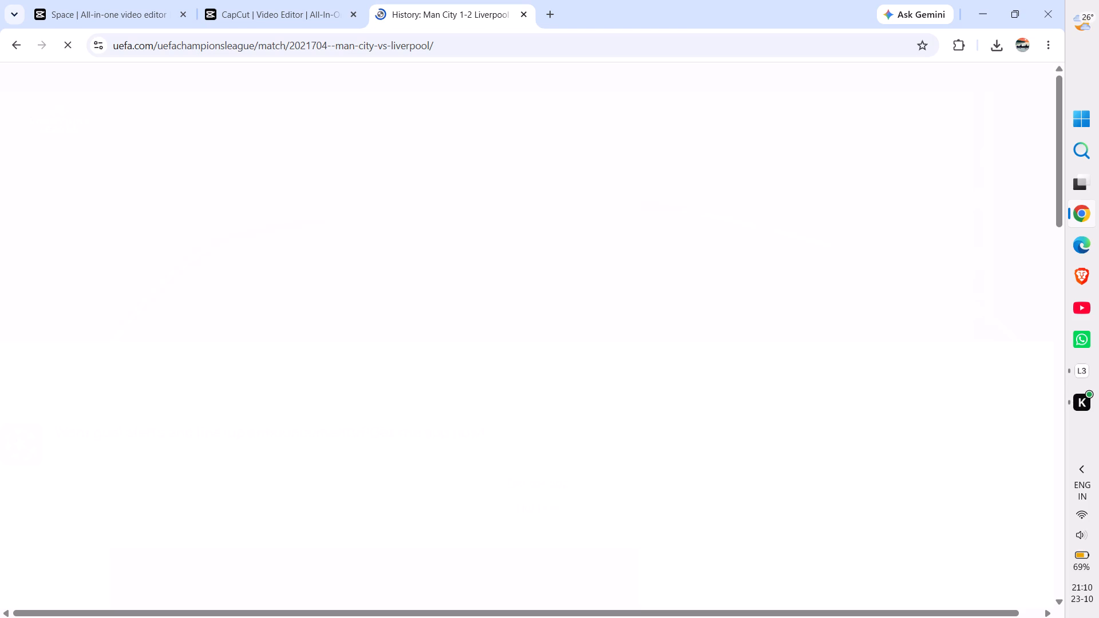
# Return to the CapCut project and briefly preview the opening of the match clip.
pyautogui.click(318, 0)
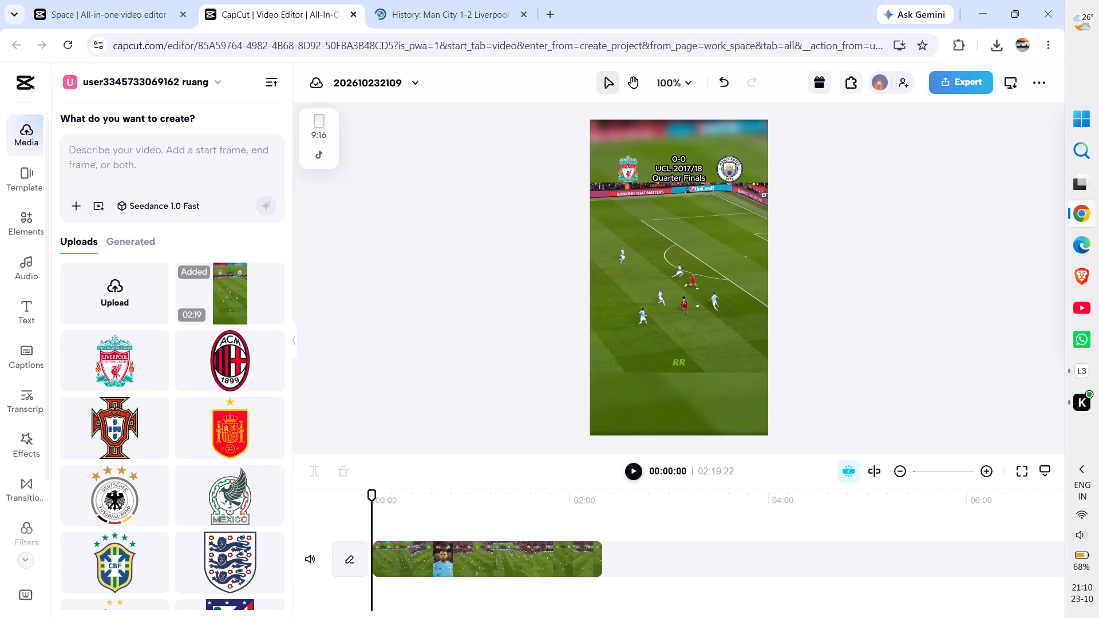
pyautogui.press('space')
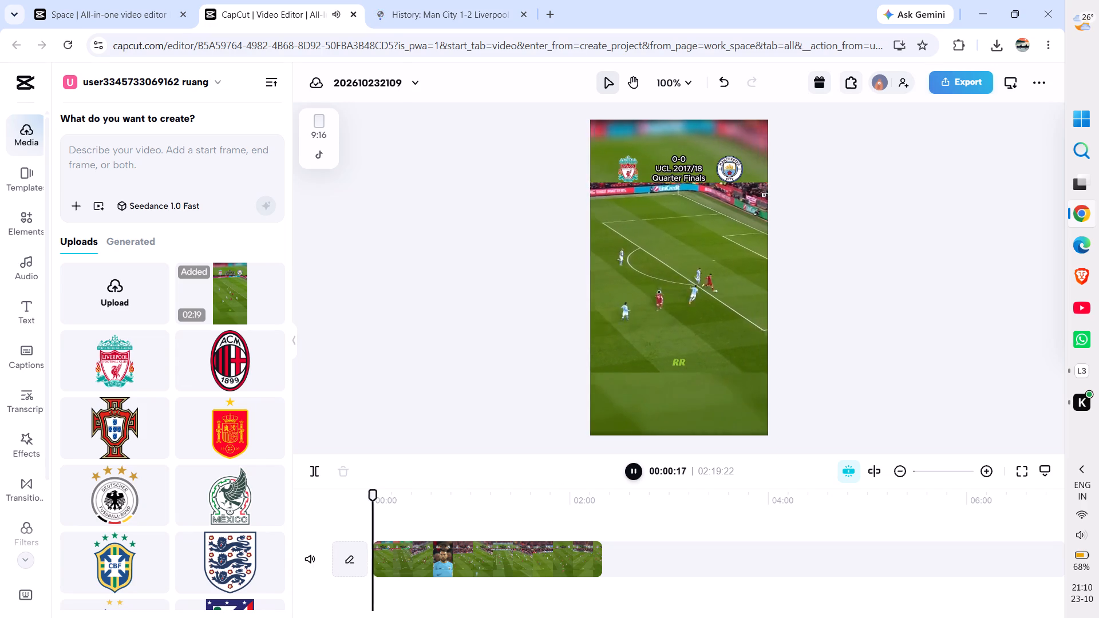
pyautogui.press('space')
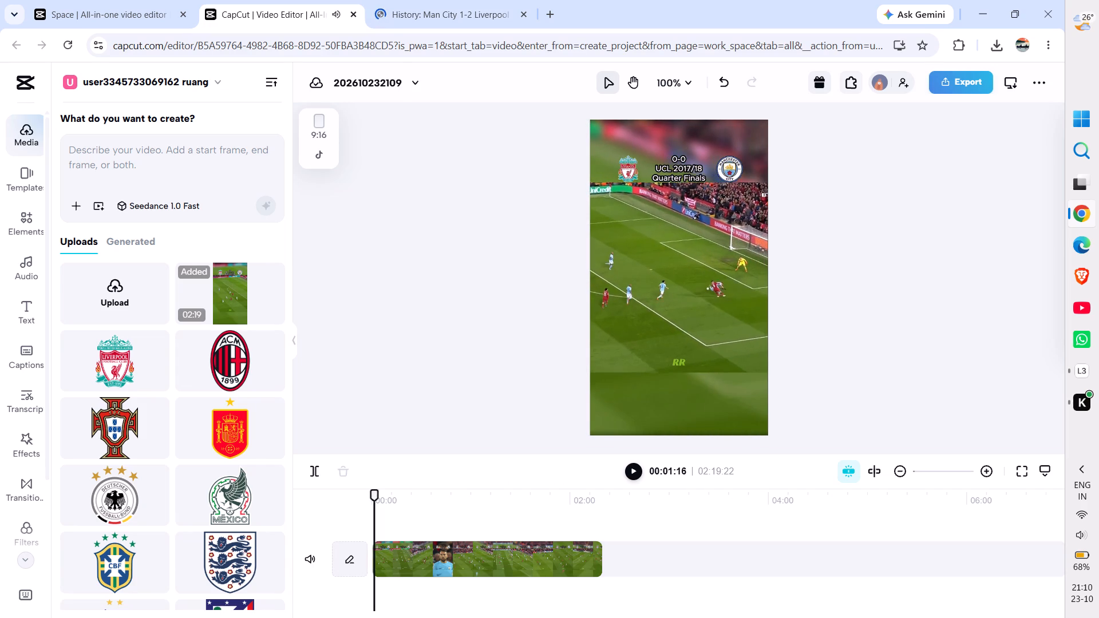
# Connect the Airdopes 161 ANC earphones over Bluetooth.
pyautogui.click(1077, 539)
pyautogui.click(938, 366)
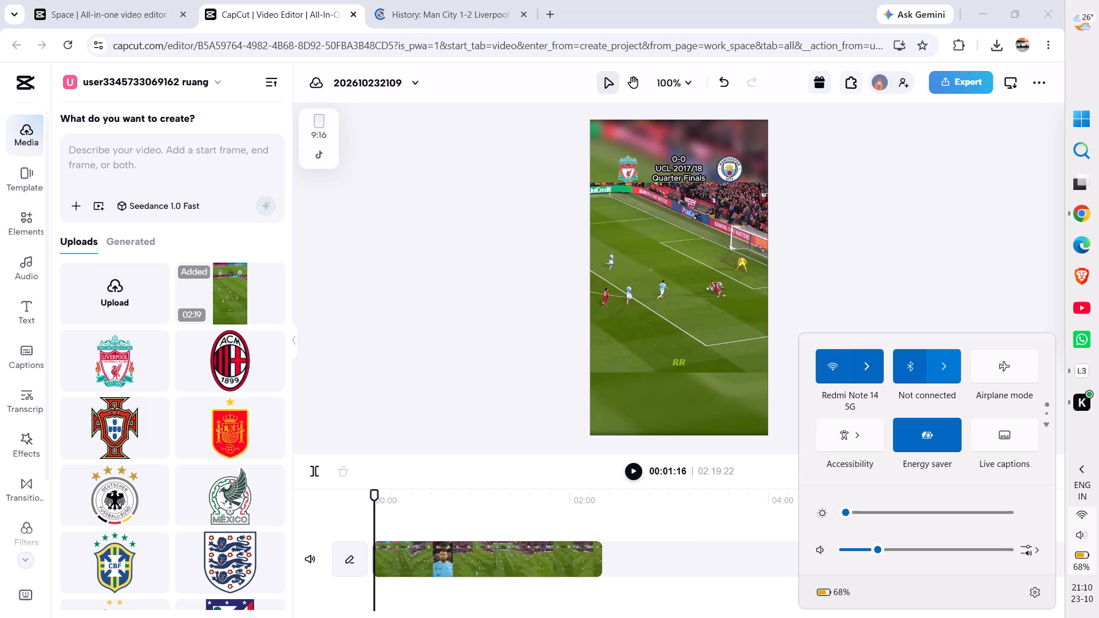
pyautogui.click(892, 407)
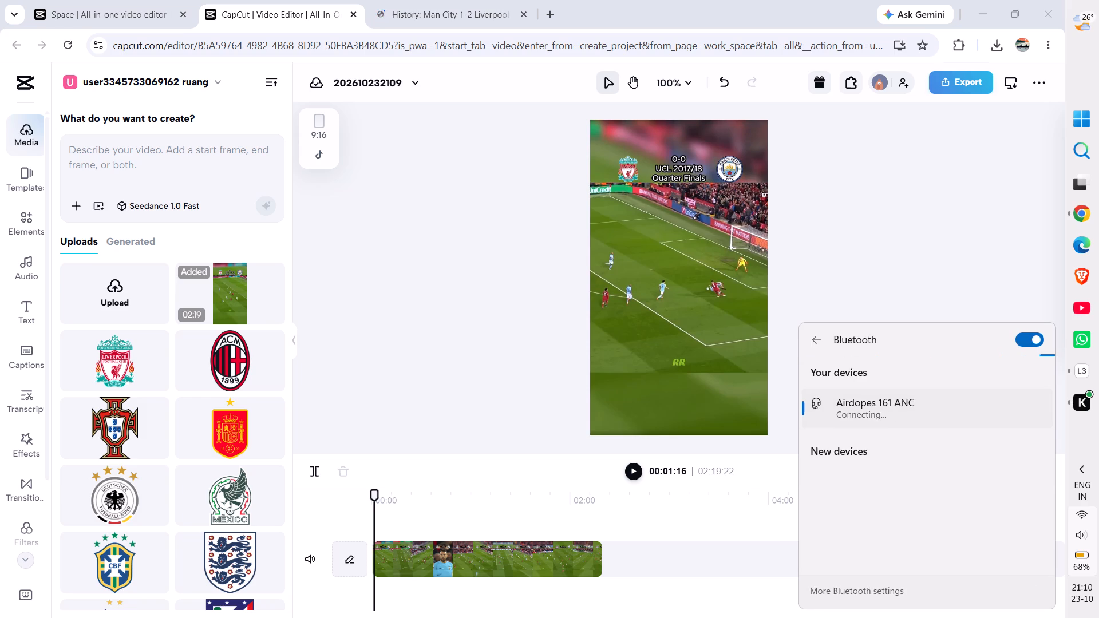
pyautogui.click(874, 214)
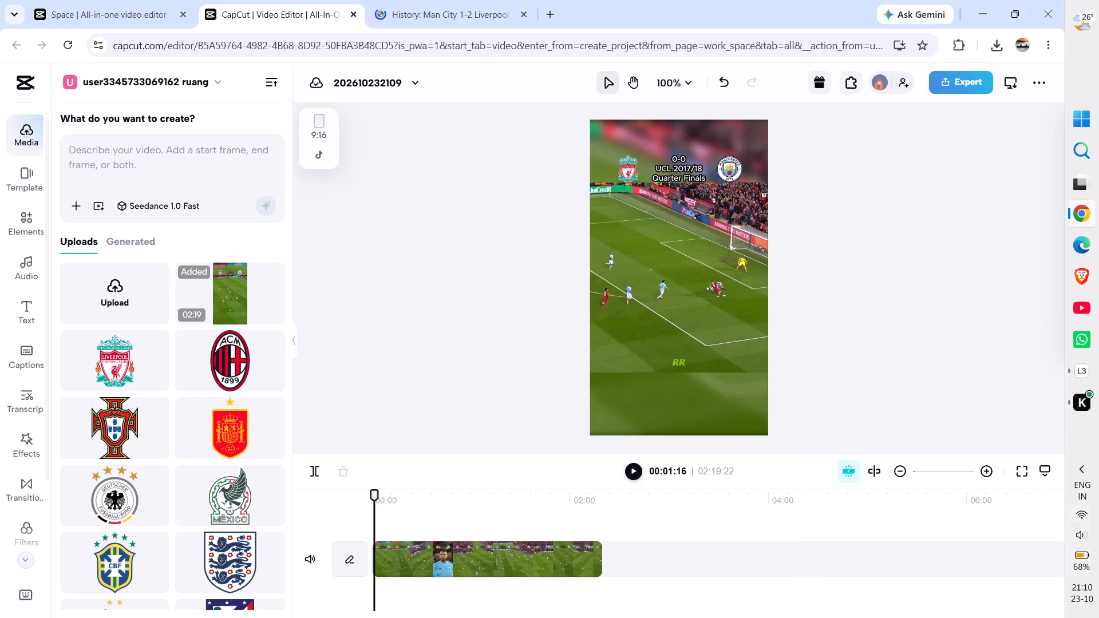
# Resume playback of the match clip and collapse the media library to enlarge the workspace.
pyautogui.press('space')
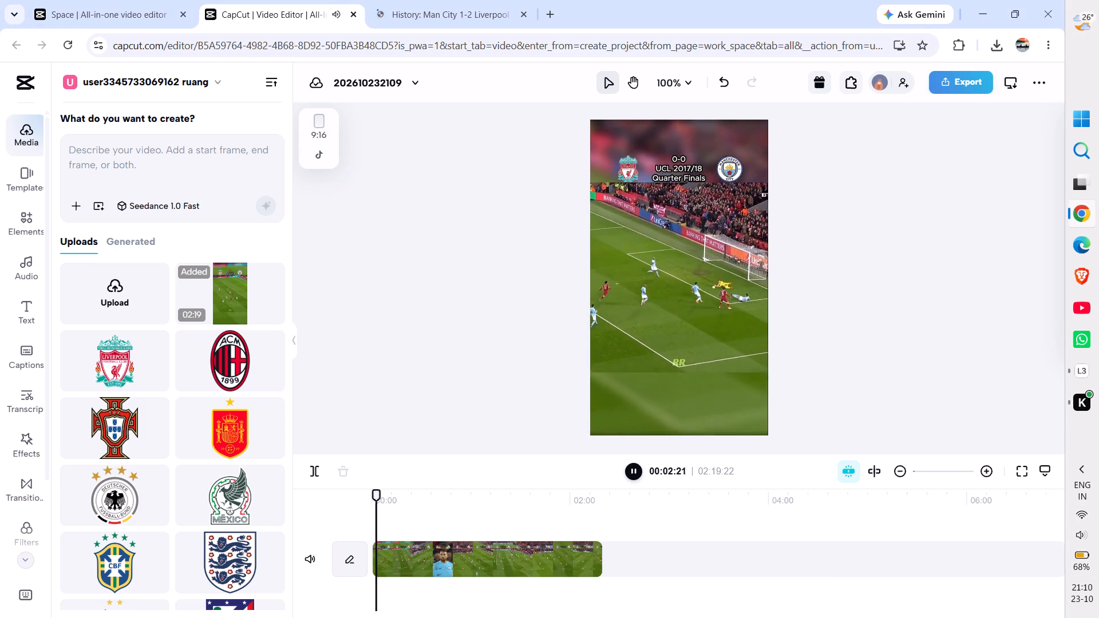
pyautogui.click(292, 342)
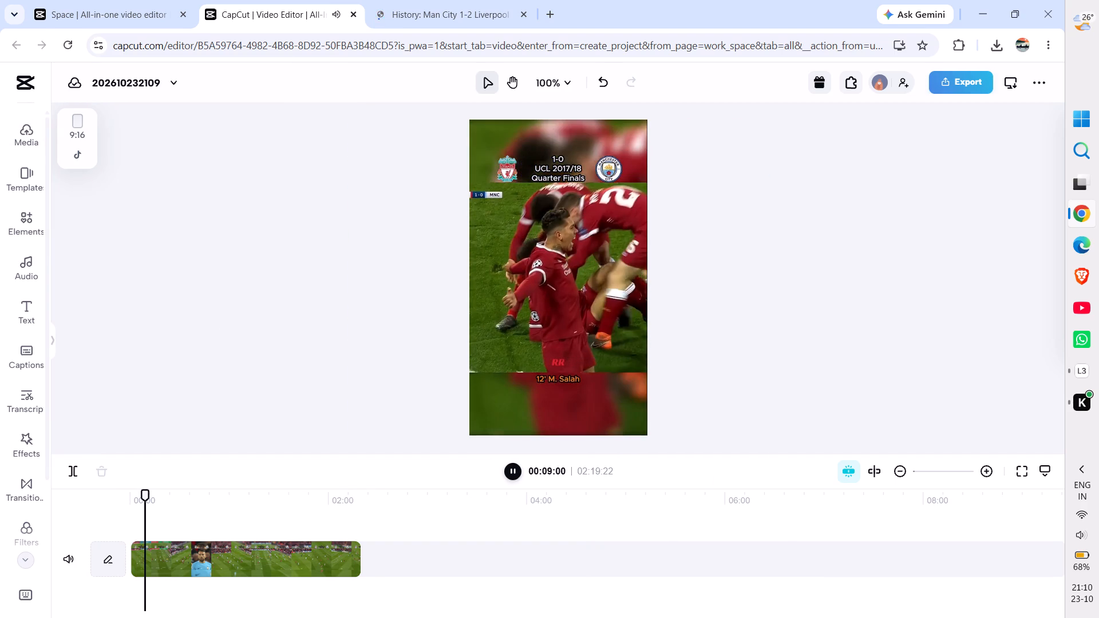
# Switch to the UEFA match page for Man City 1-2 Liverpool and examine the match stats down to the related articles.
pyautogui.click(448, 2)
pyautogui.scroll(-2, 440, 415)
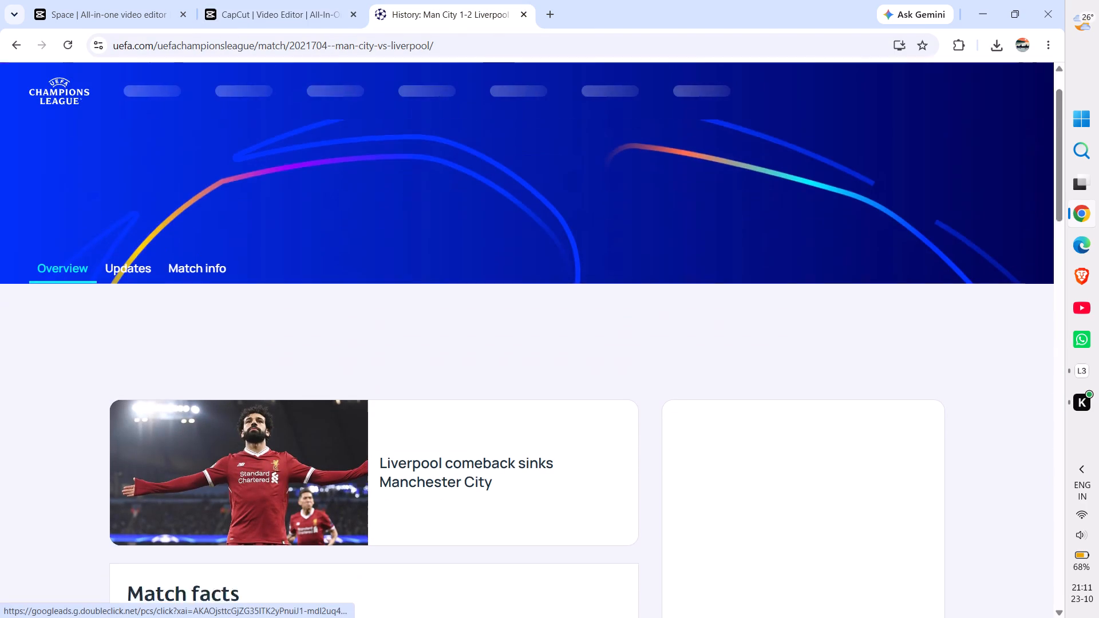
pyautogui.scroll(-1, 440, 415)
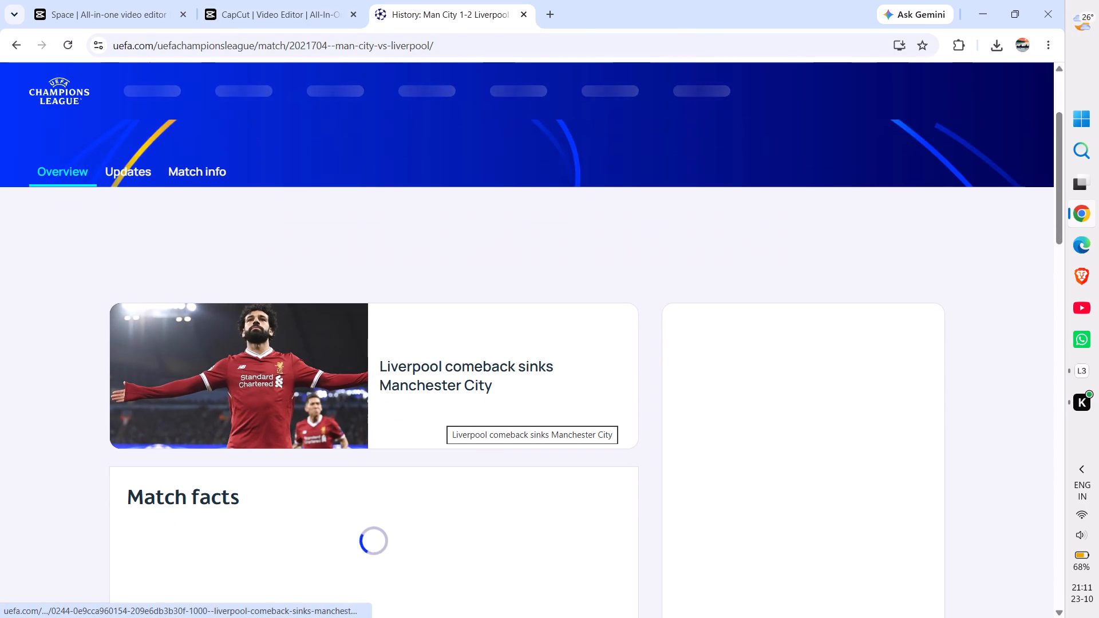
pyautogui.scroll(-3, 440, 415)
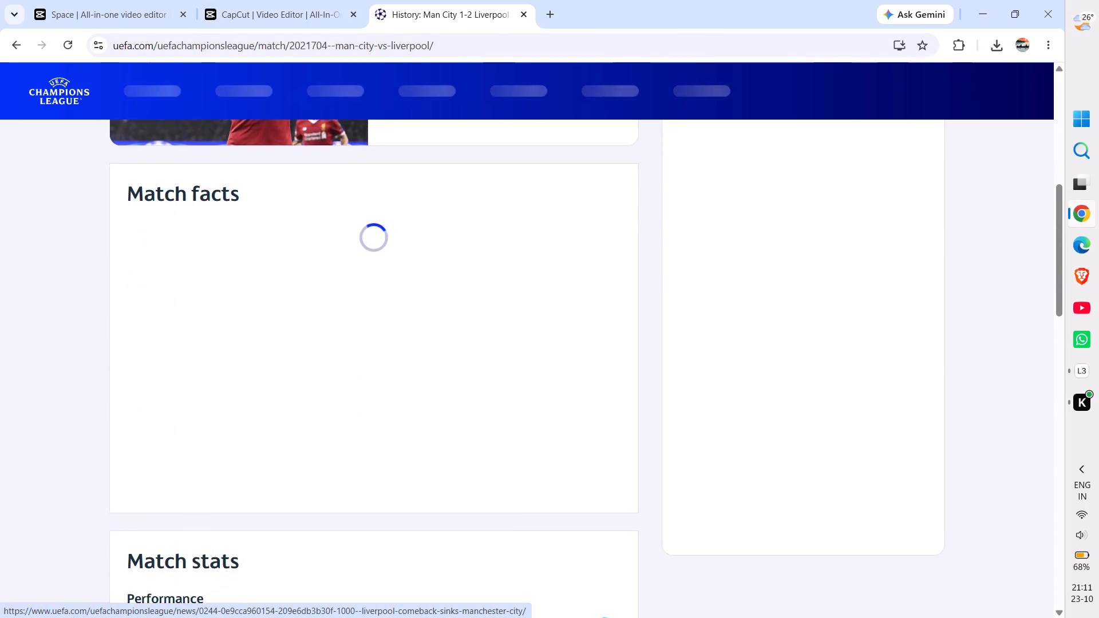
pyautogui.scroll(-1, 440, 415)
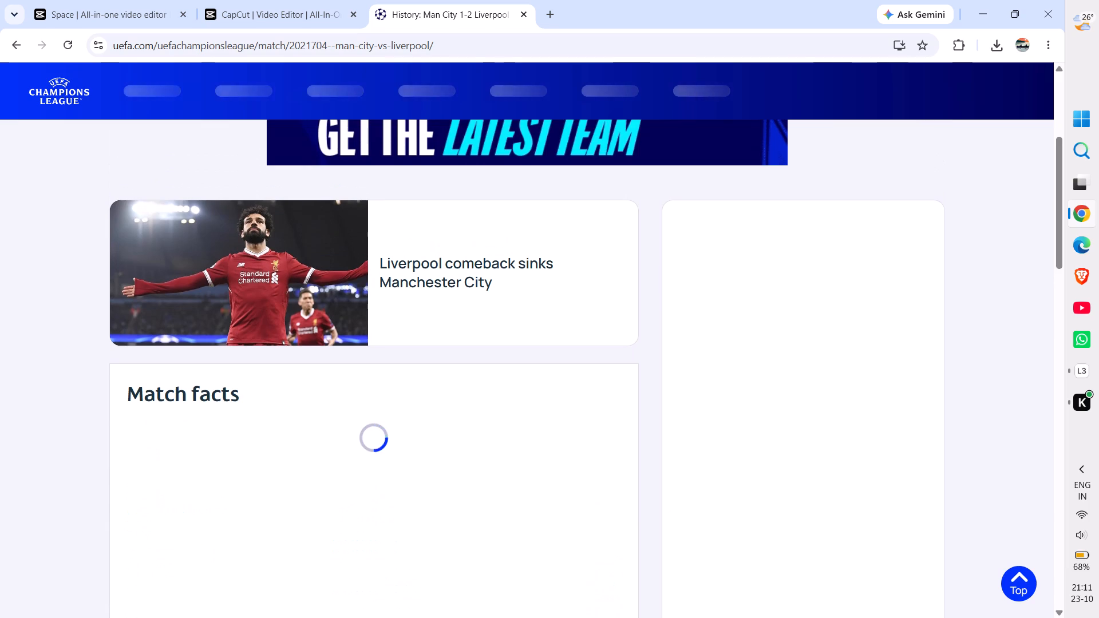
pyautogui.scroll(-4, 440, 415)
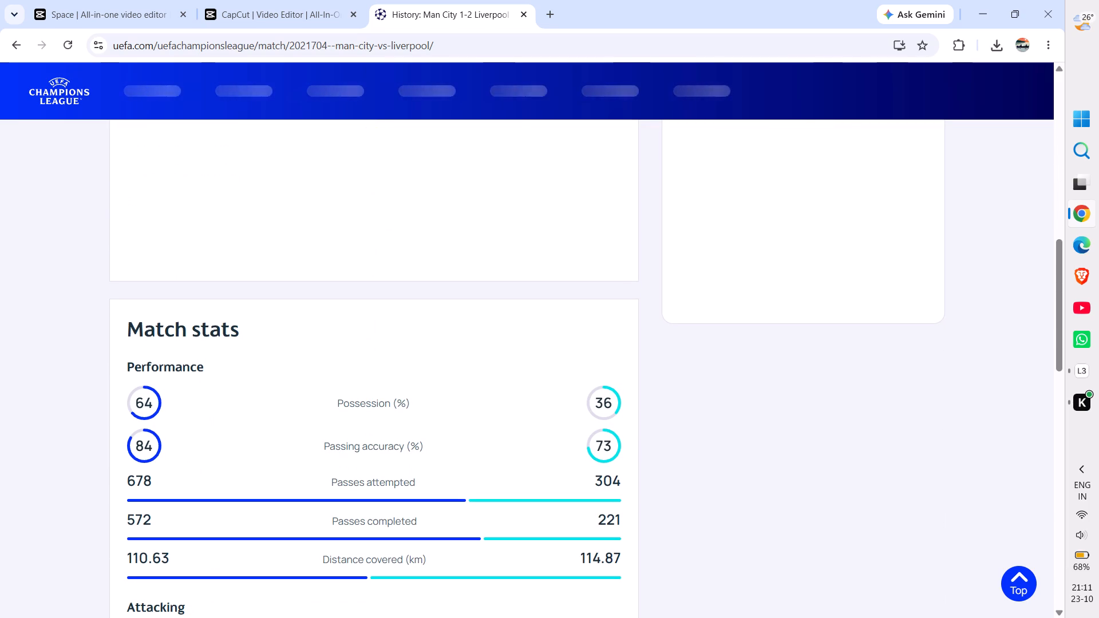
pyautogui.scroll(-5, 440, 415)
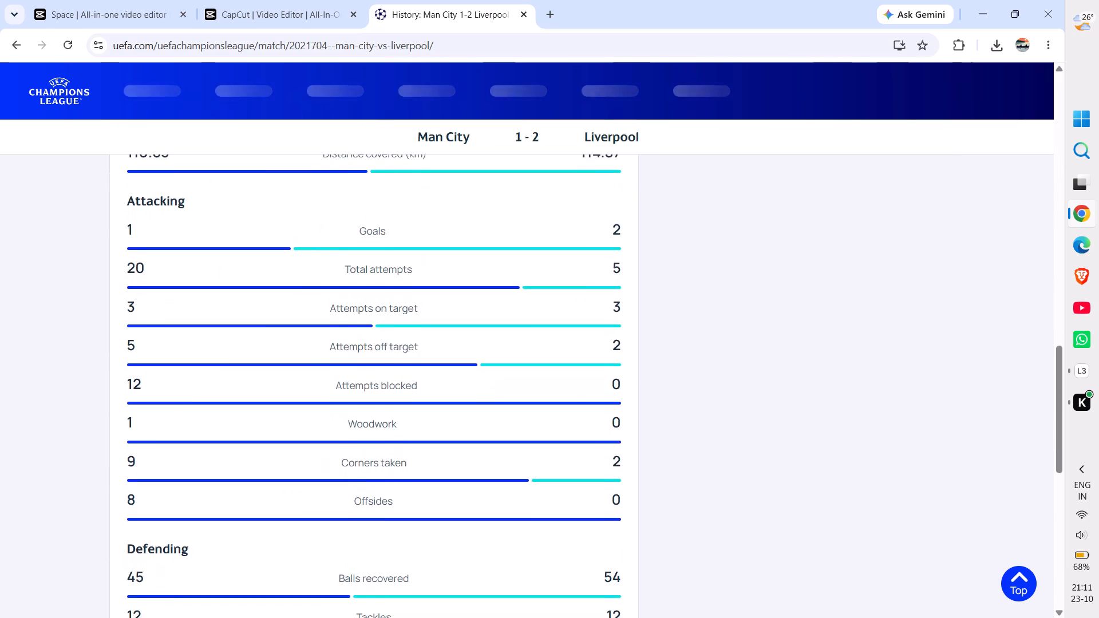
pyautogui.scroll(-7, 440, 415)
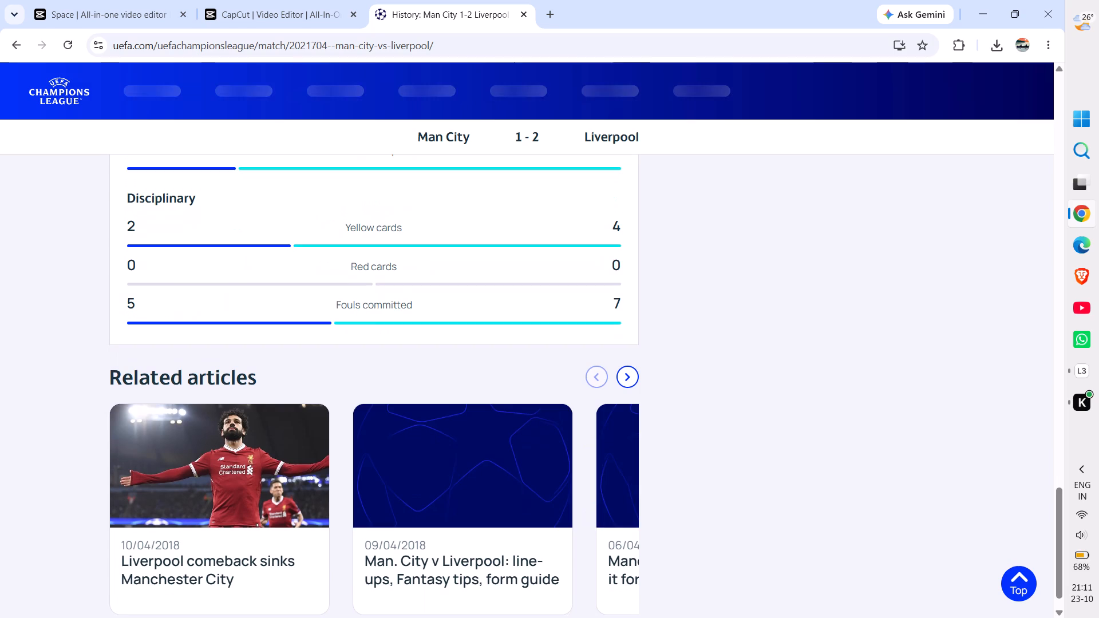
pyautogui.scroll(-2, 440, 415)
# Examine the match facts timeline, line-ups and substitutions on the UEFA match page.
pyautogui.scroll(9, 440, 415)
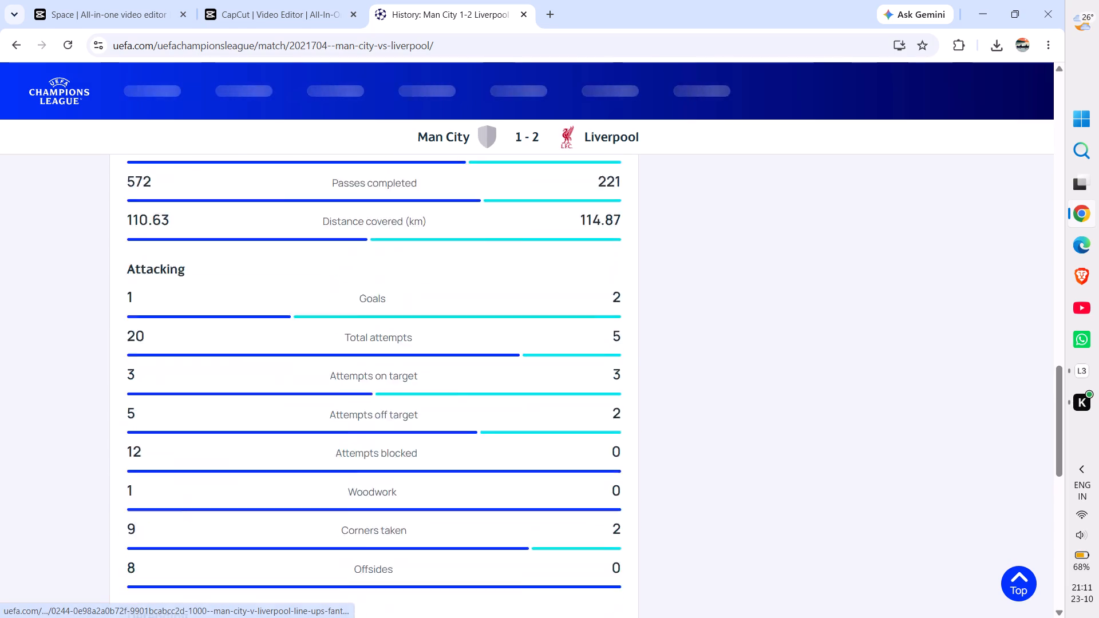
pyautogui.scroll(2, 440, 415)
pyautogui.scroll(-5, 440, 415)
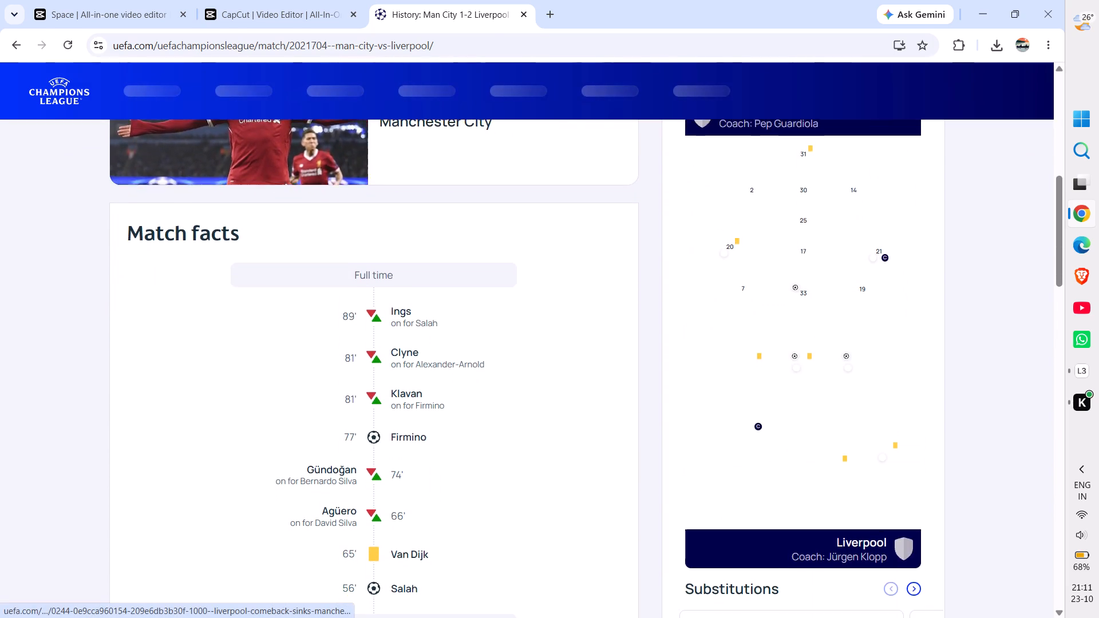
pyautogui.scroll(-3, 440, 415)
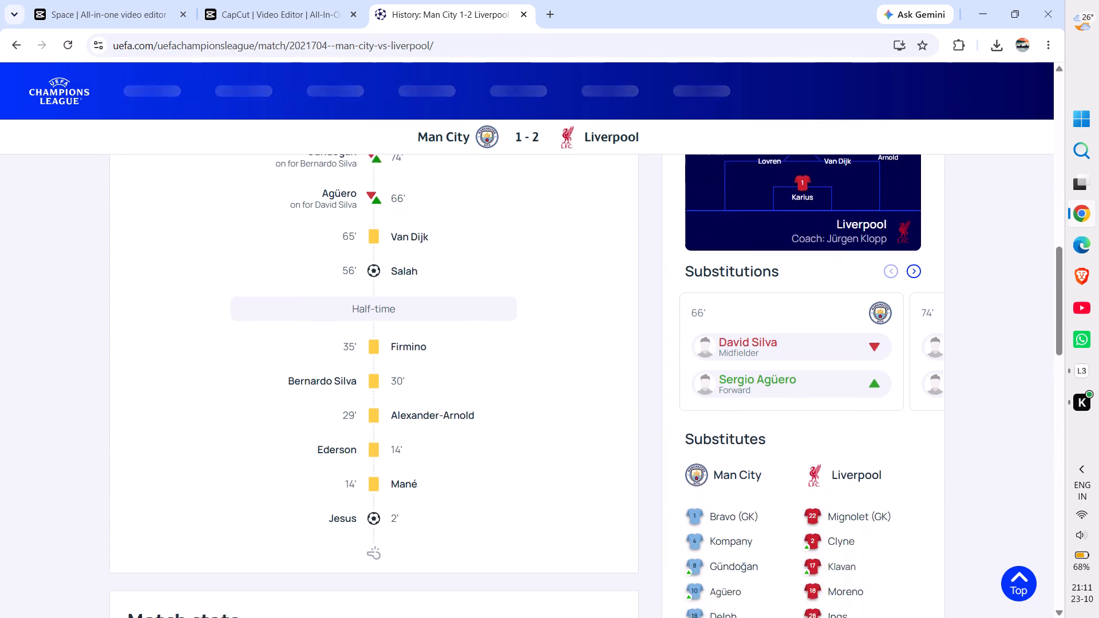
pyautogui.scroll(-2, 440, 415)
pyautogui.scroll(2, 440, 415)
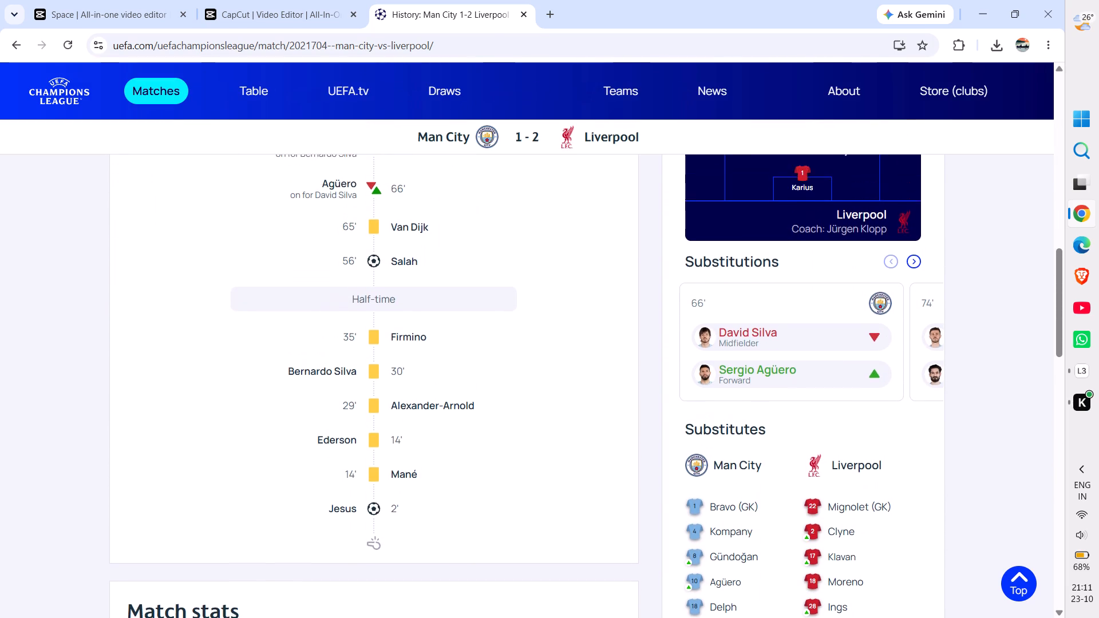
pyautogui.scroll(7, 440, 415)
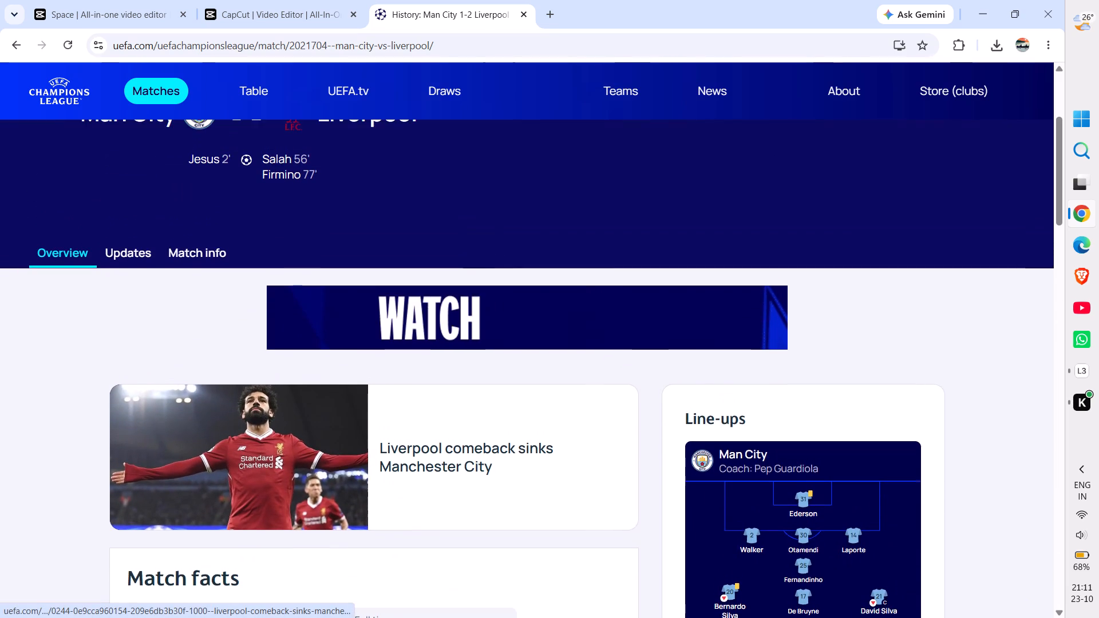
pyautogui.scroll(-6, 440, 415)
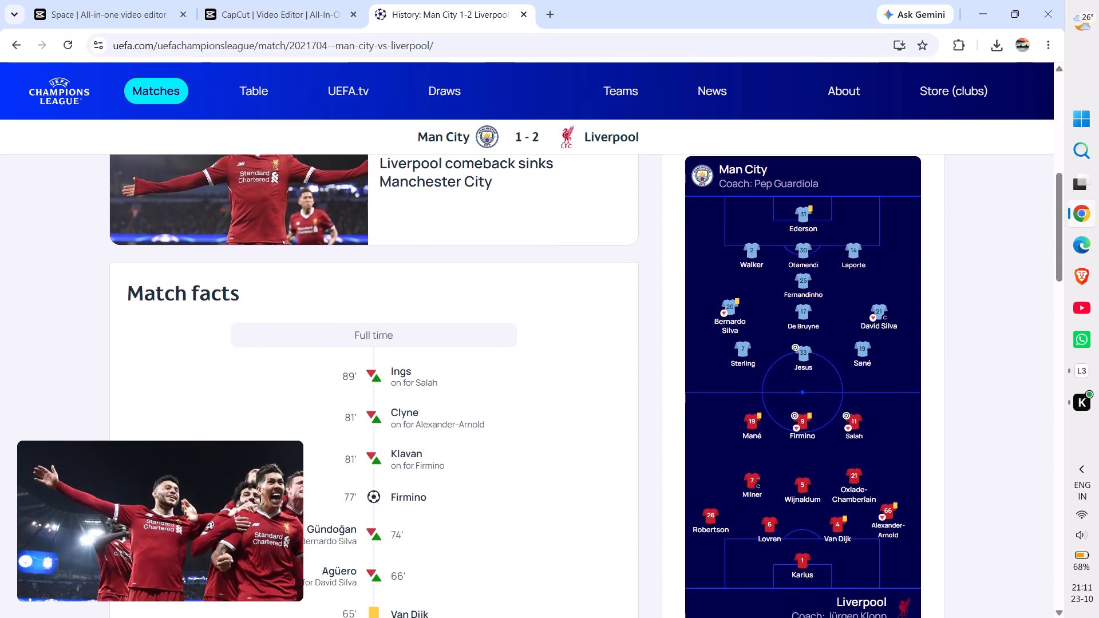
pyautogui.scroll(-5, 440, 415)
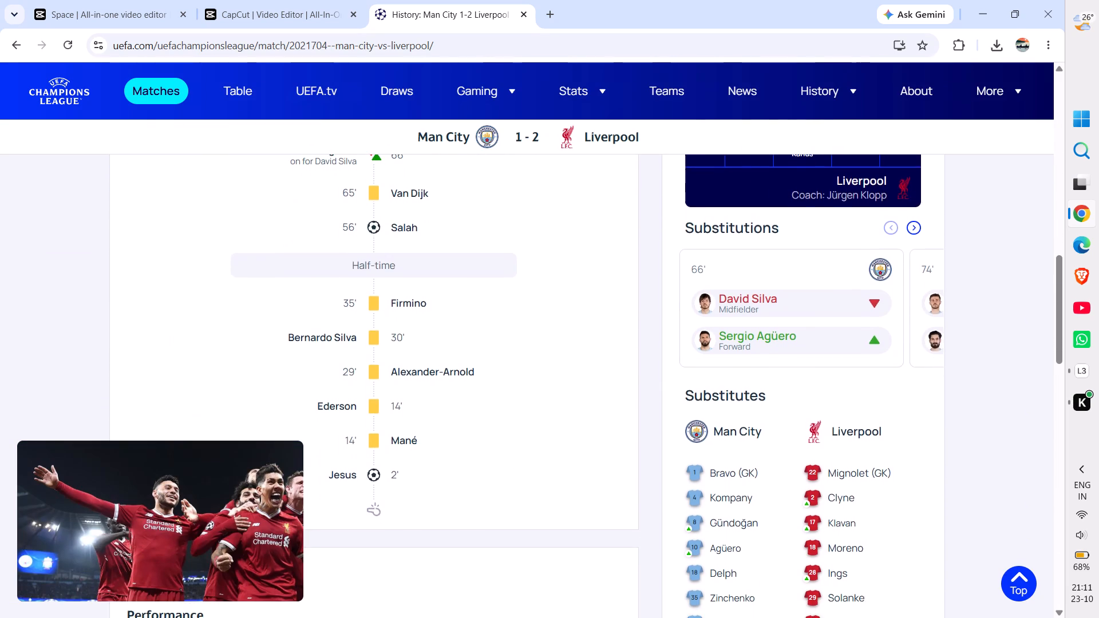
pyautogui.scroll(-1, 440, 415)
# Hide the floating video covering the UEFA page and review the goals, bookings and substitutions in the match facts.
pyautogui.click(248, 451)
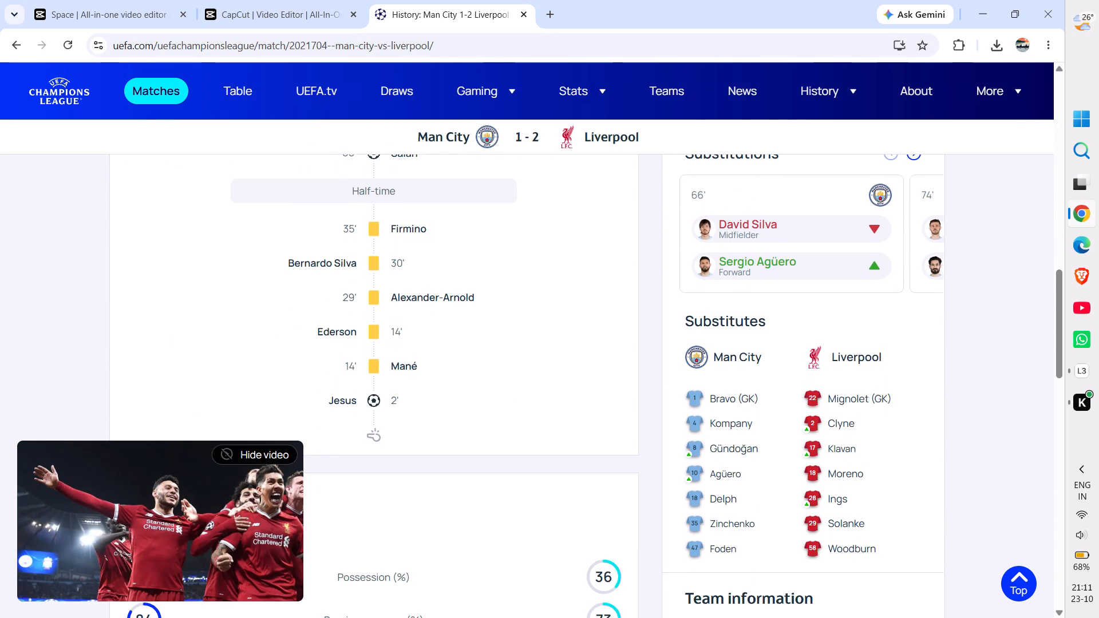
pyautogui.scroll(1, 301, 372)
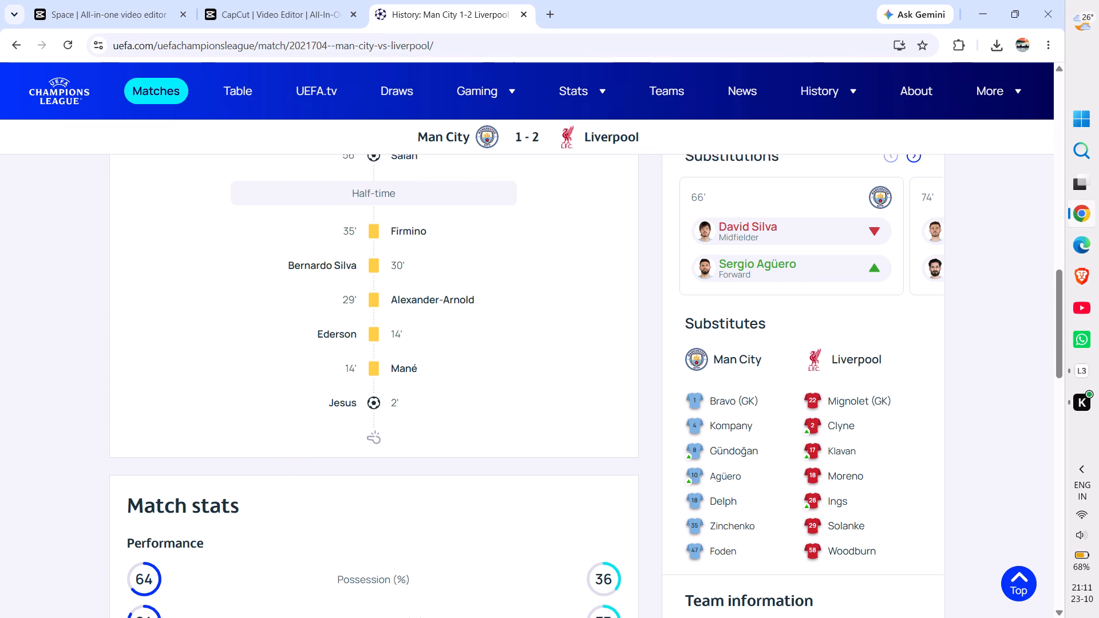
pyautogui.scroll(3, 301, 372)
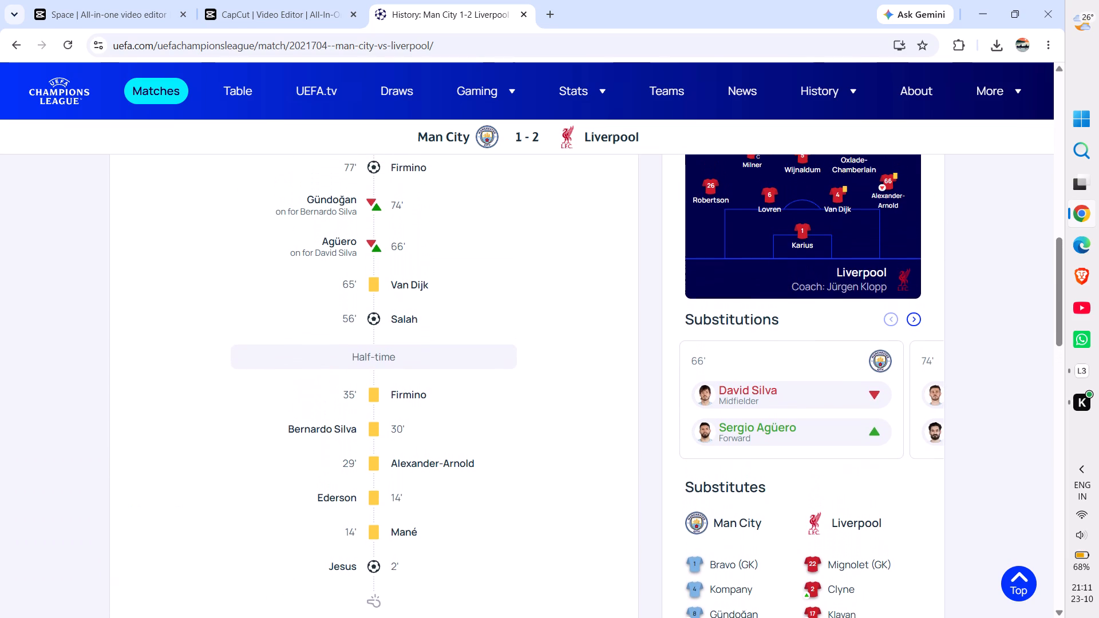
pyautogui.scroll(3, 301, 372)
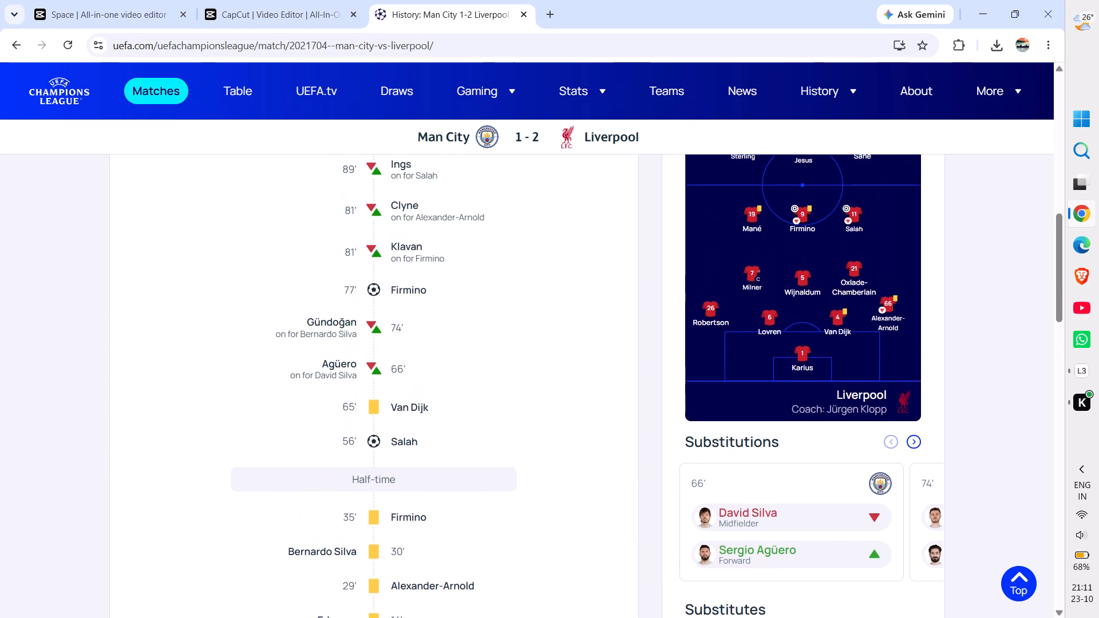
pyautogui.scroll(1, 301, 372)
# Return to the CapCut project, play the match clip further and pause it at 00:22:12.
pyautogui.click(278, 0)
pyautogui.press('space')
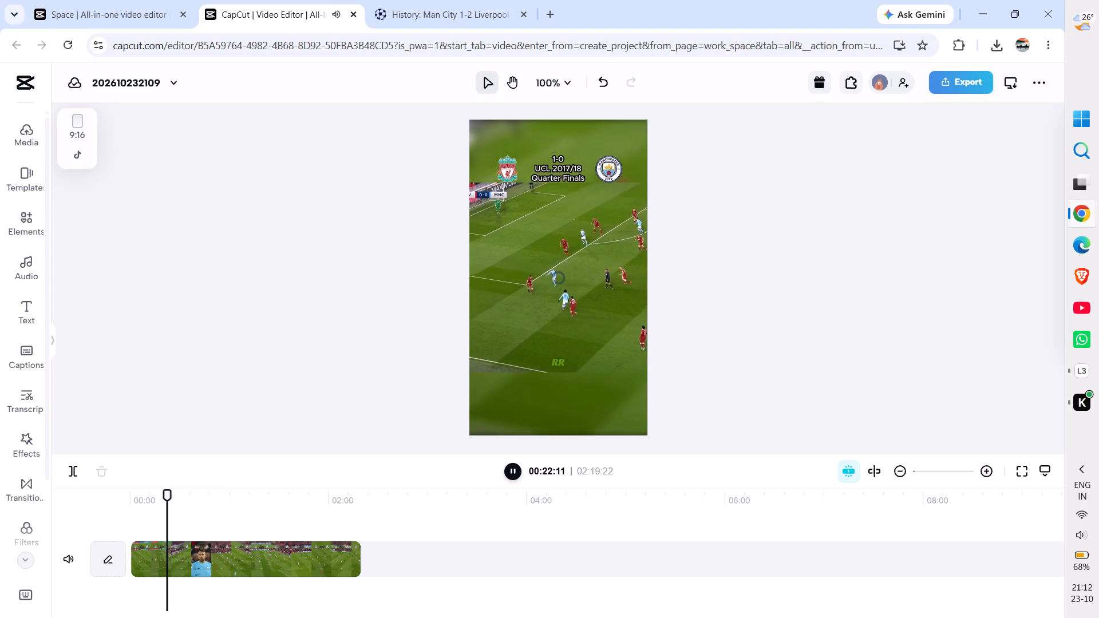
pyautogui.press('space')
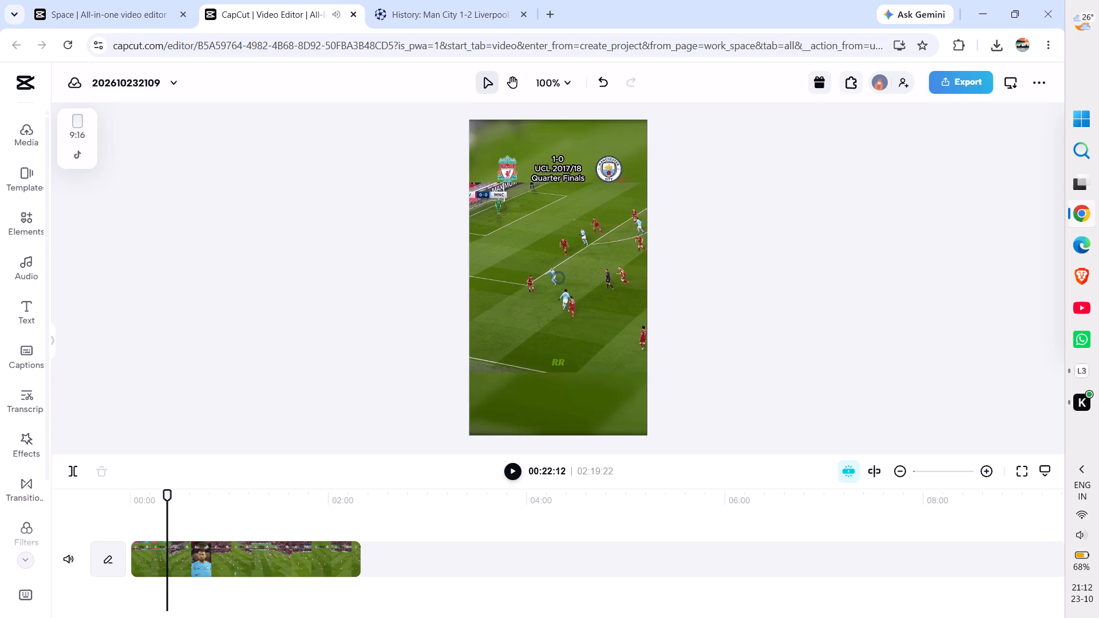
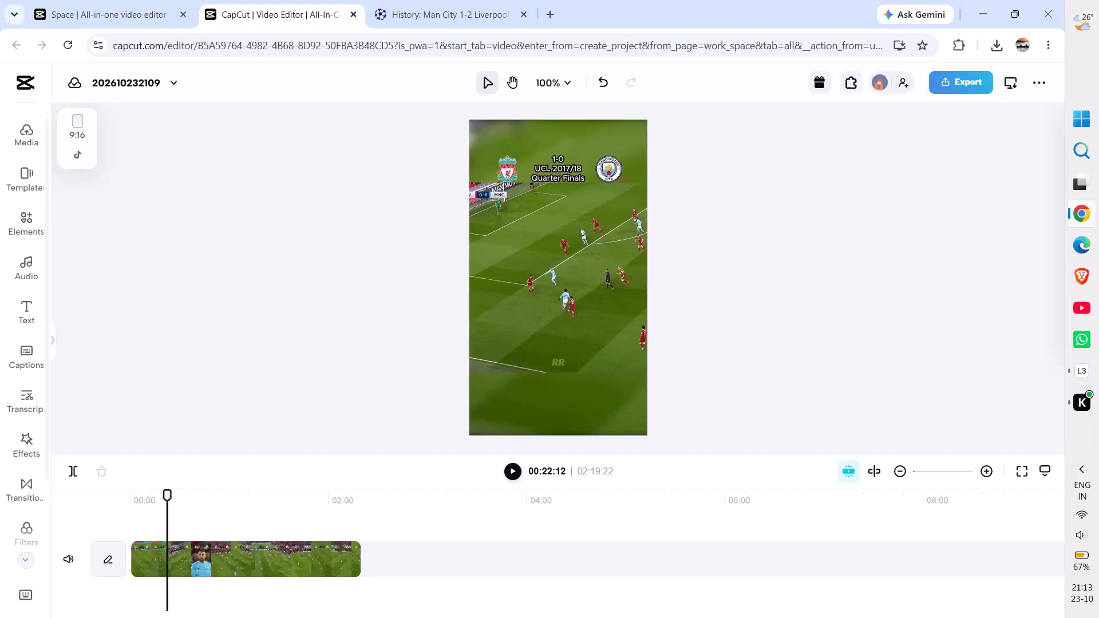
# Play the match clip further through the second goal and pause it at 00:33:17.
pyautogui.press('space')
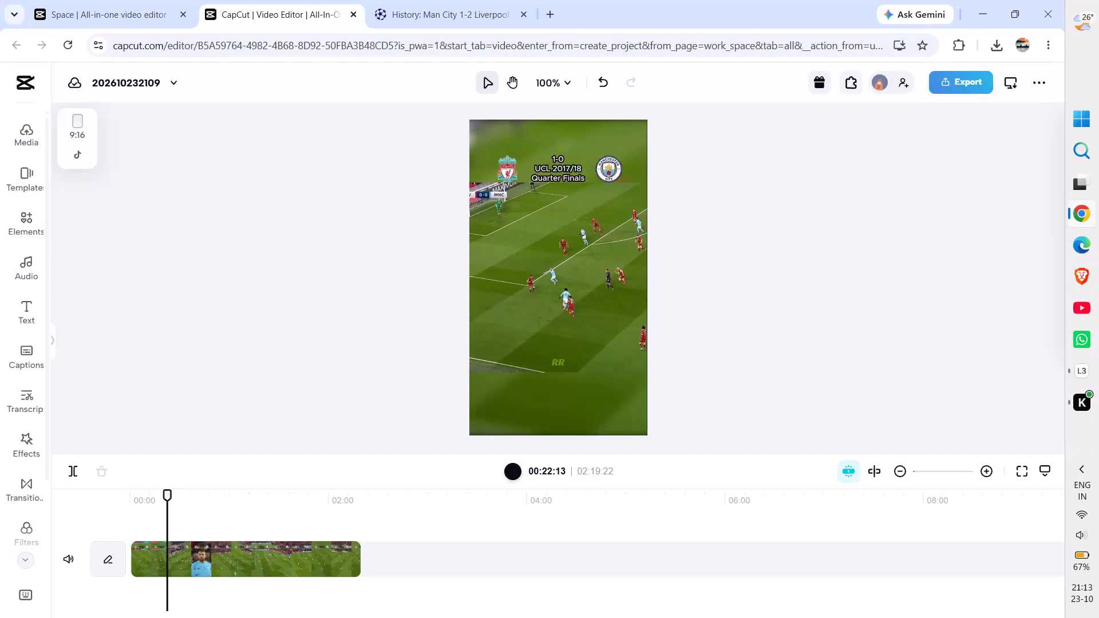
pyautogui.press('space')
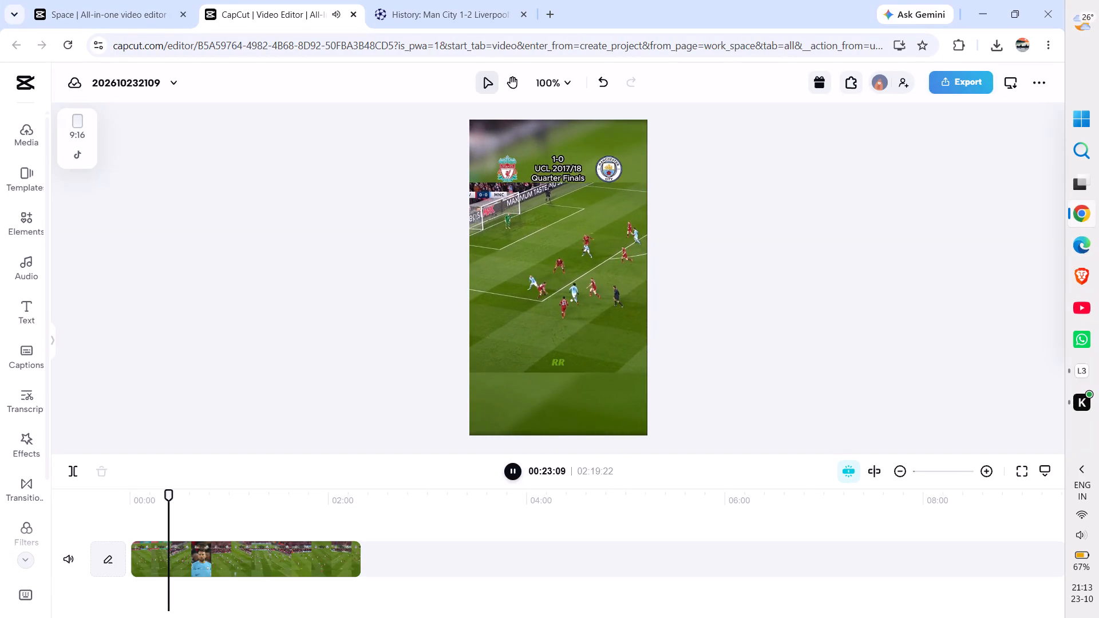
pyautogui.click(1077, 370)
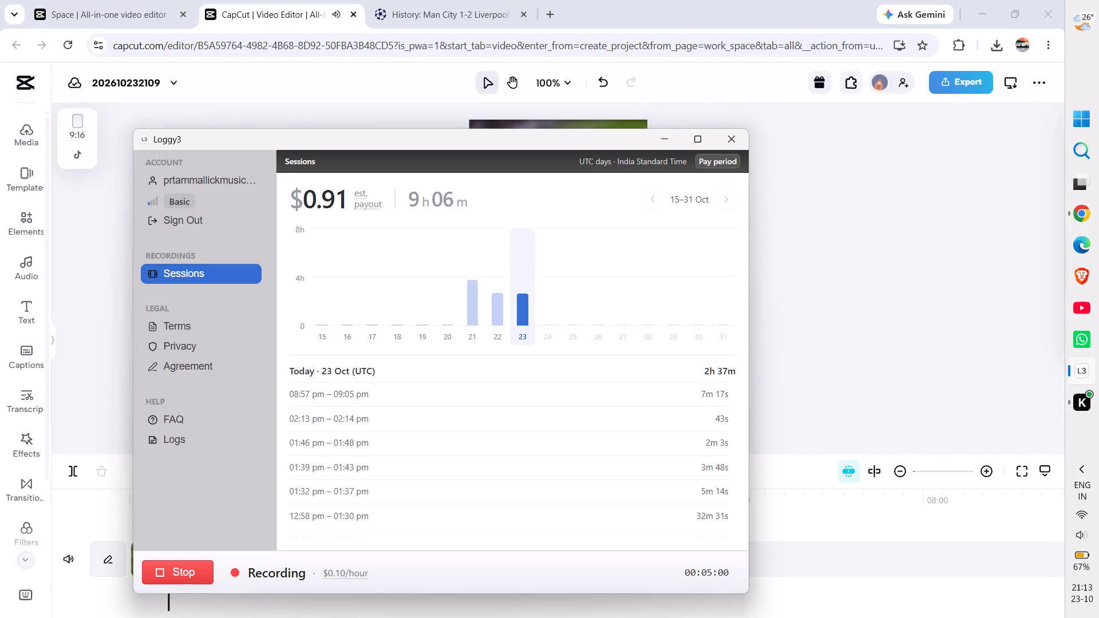
pyautogui.click(924, 284)
pyautogui.press('space')
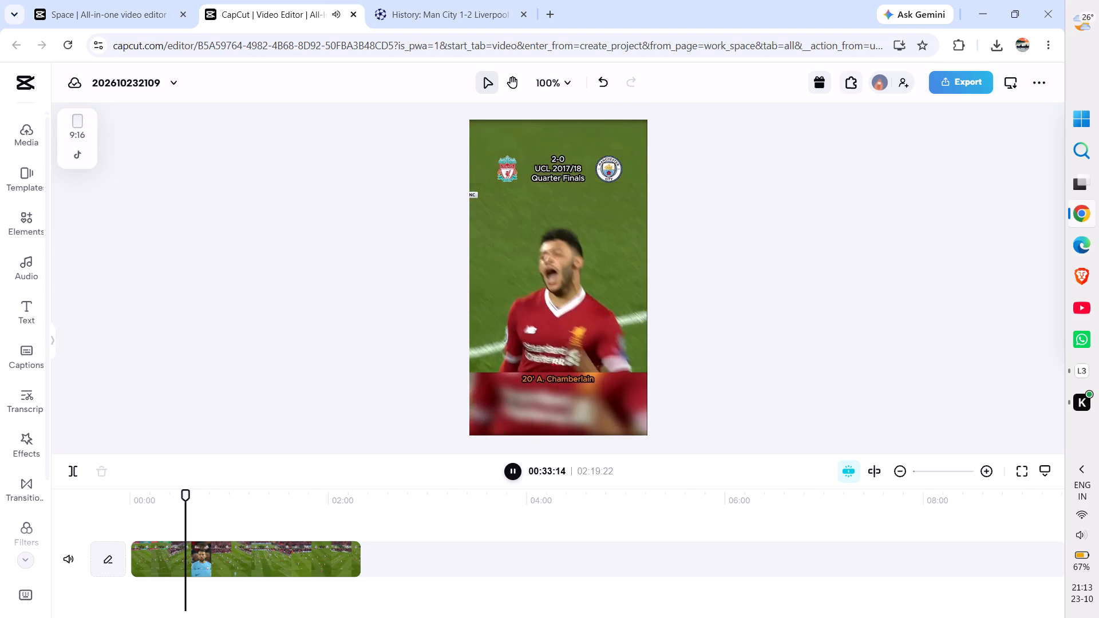
pyautogui.press('space')
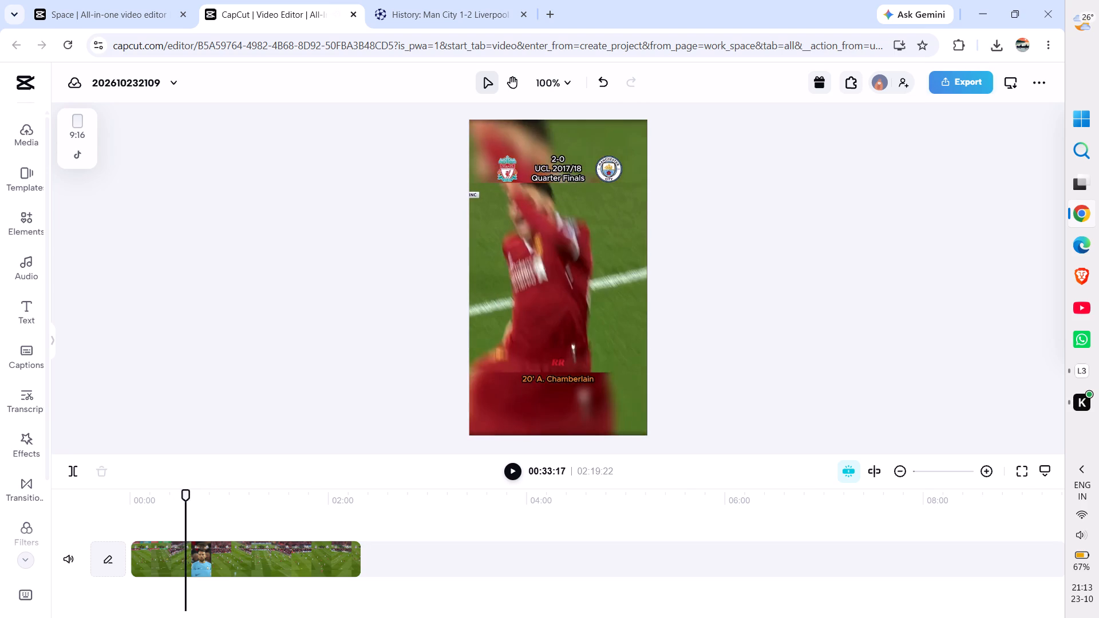
# Switch to the UEFA match page and examine the first-half goals and bookings down to the start of the match facts timeline.
pyautogui.click(457, 9)
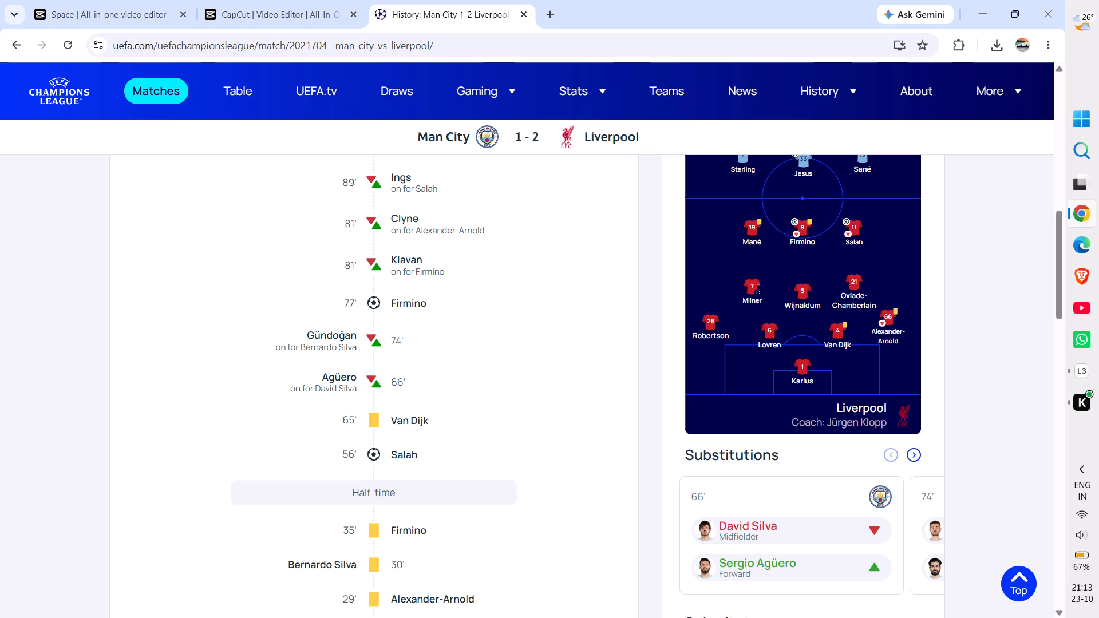
pyautogui.scroll(-3, 441, 344)
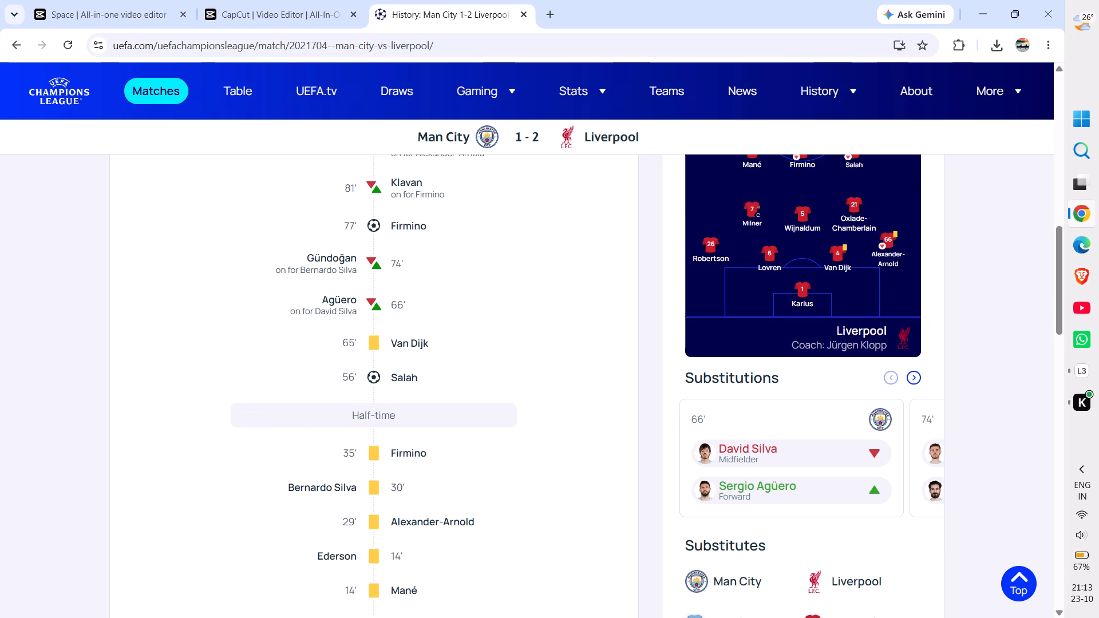
pyautogui.scroll(-3, 441, 344)
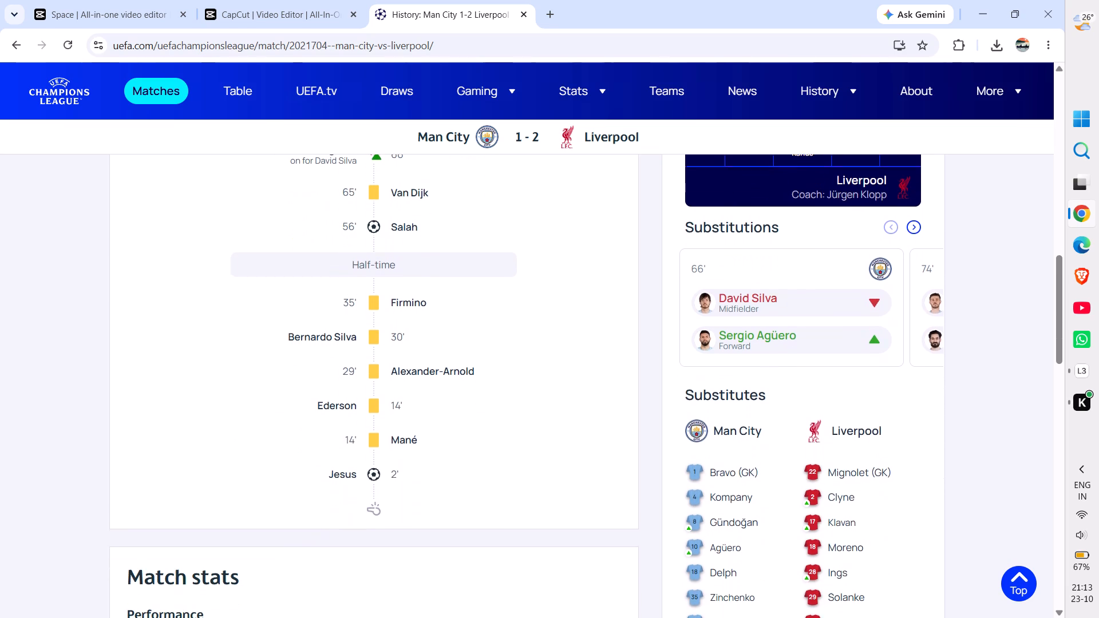
pyautogui.scroll(-1, 441, 344)
pyautogui.click(339, 456)
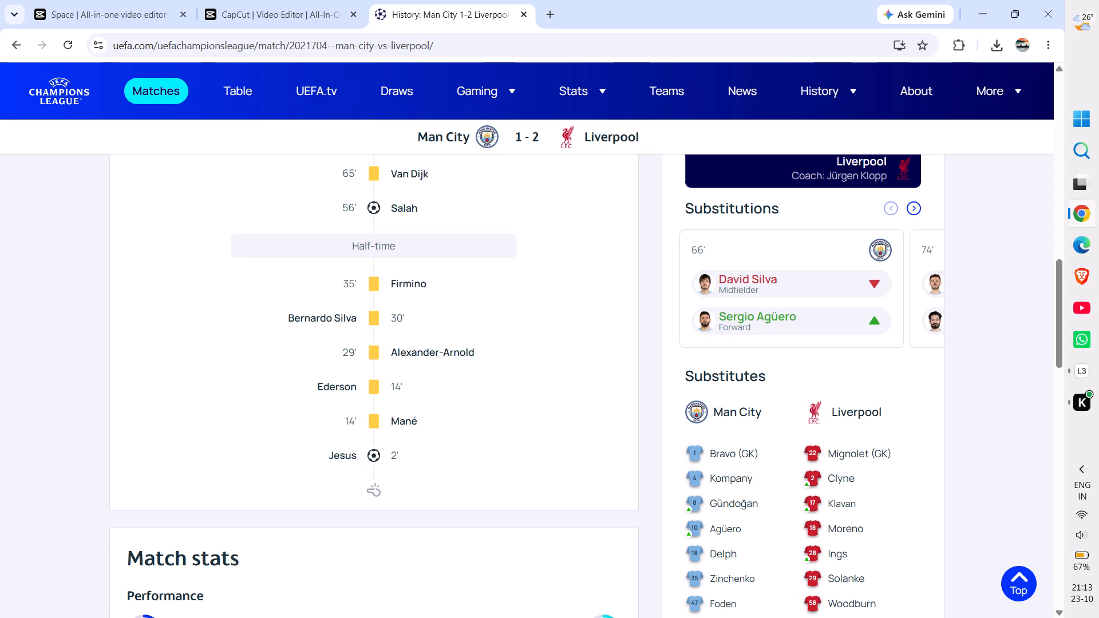
pyautogui.click(388, 454)
pyautogui.scroll(2, 388, 454)
# Go back to the Google search results and look for a Liverpool vs Man City first-leg match report.
pyautogui.hscroll(7, 388, 454)
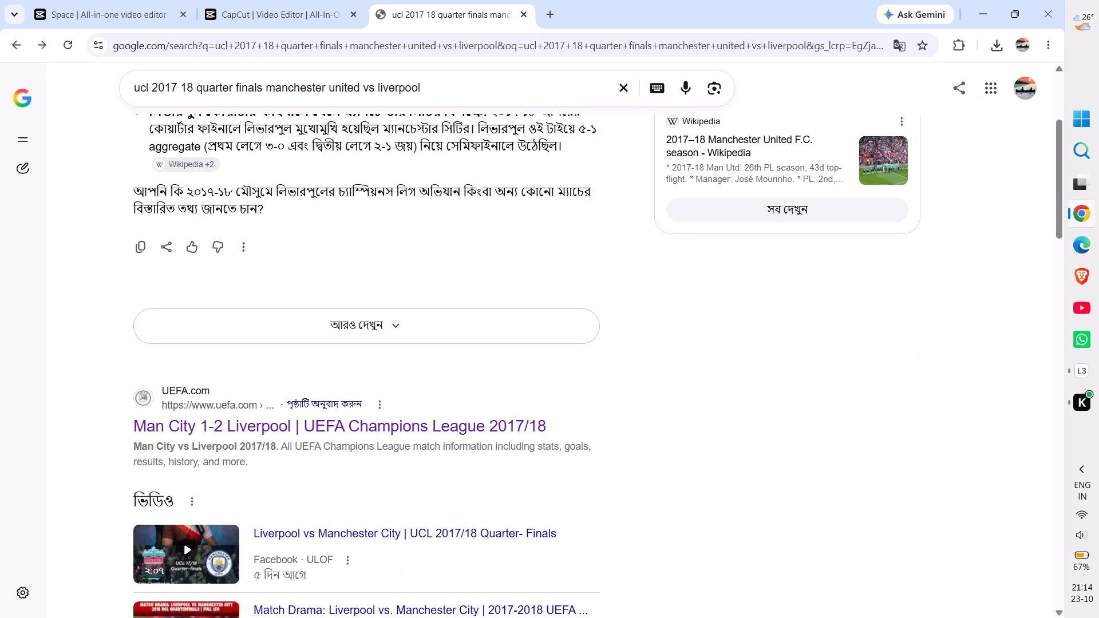
pyautogui.scroll(-5, 388, 454)
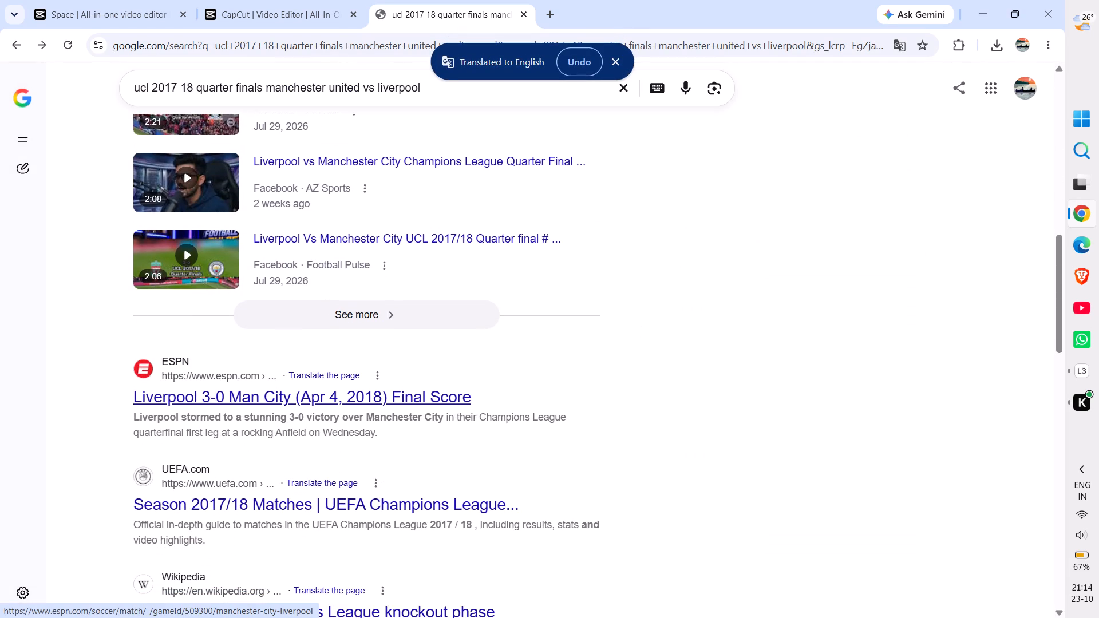
# Return to the CapCut project, play the clip briefly, skip ahead to about 02:06 and review its closing part, pausing at 02:15:29.
pyautogui.click(322, 0)
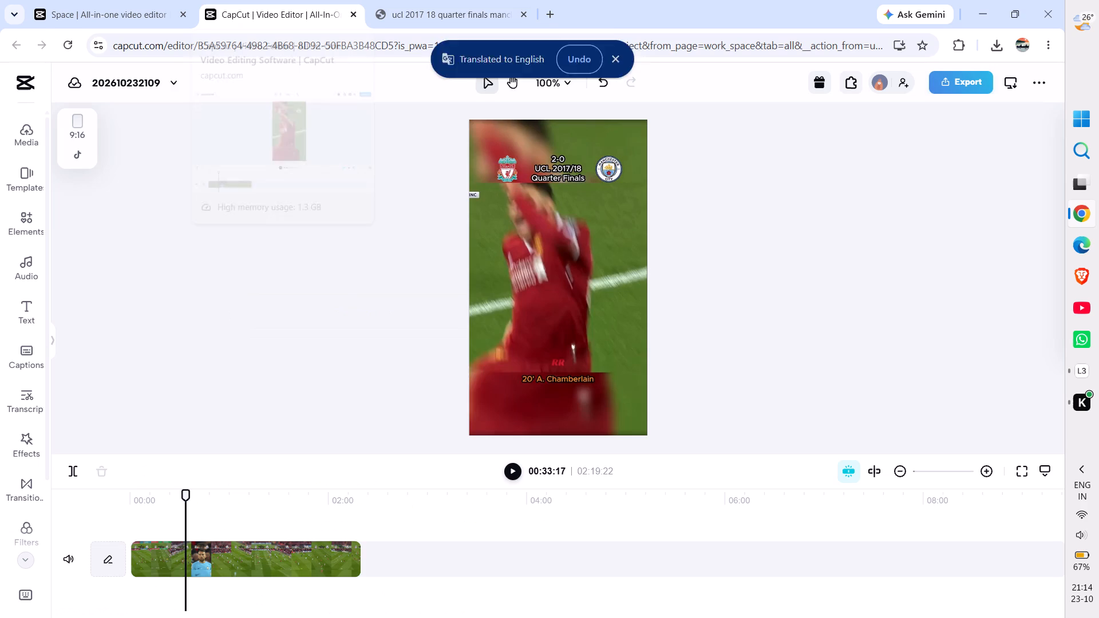
pyautogui.press('space')
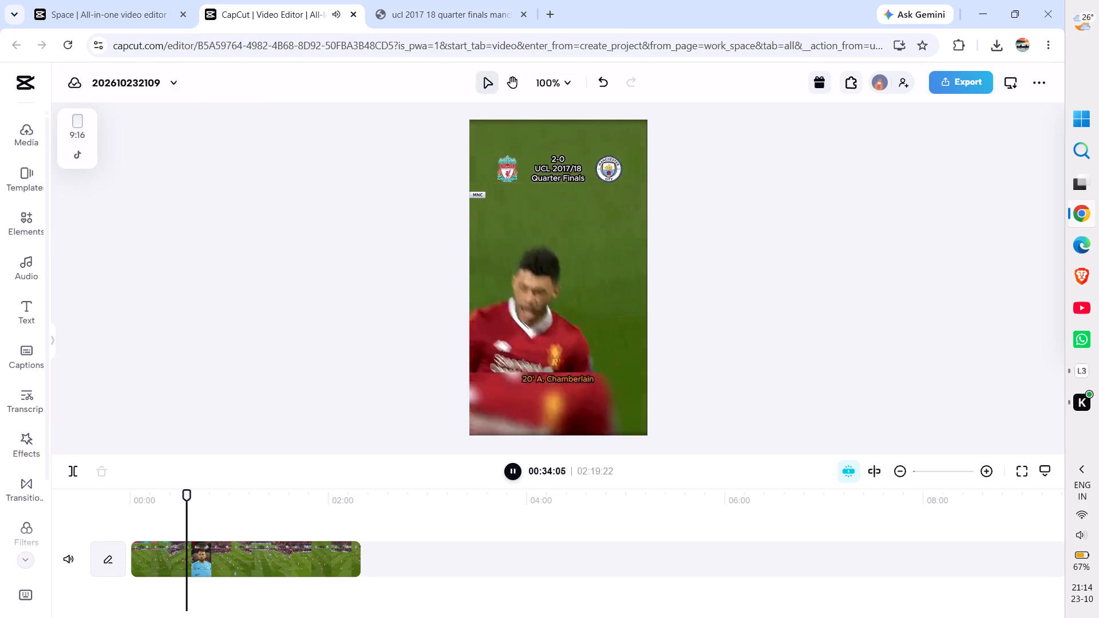
pyautogui.press('space')
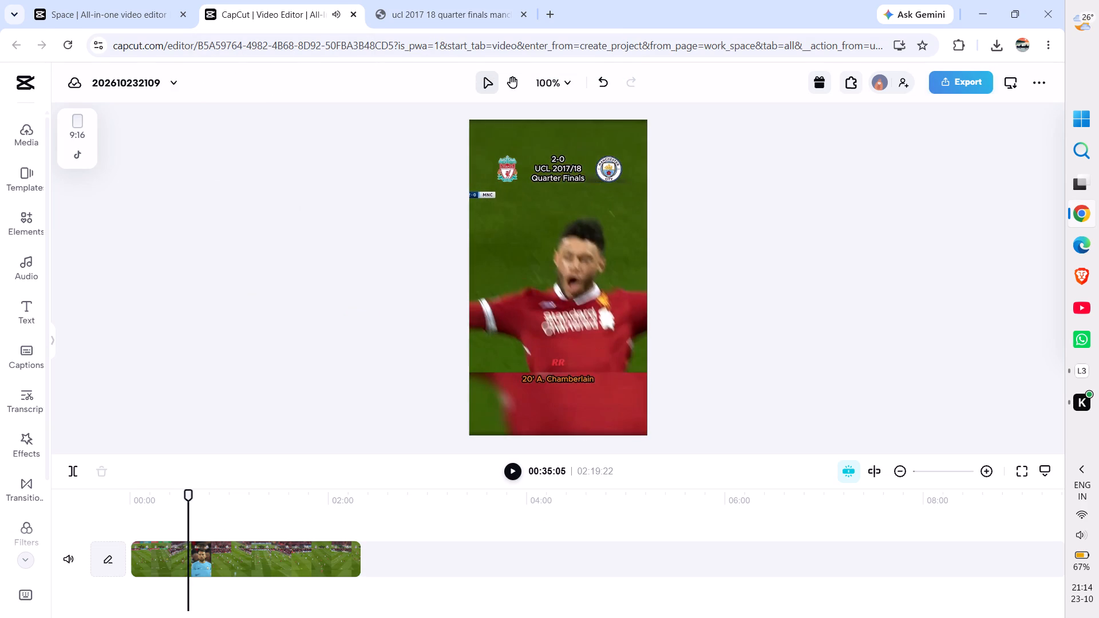
pyautogui.moveTo(189, 494); pyautogui.dragTo(339, 511)
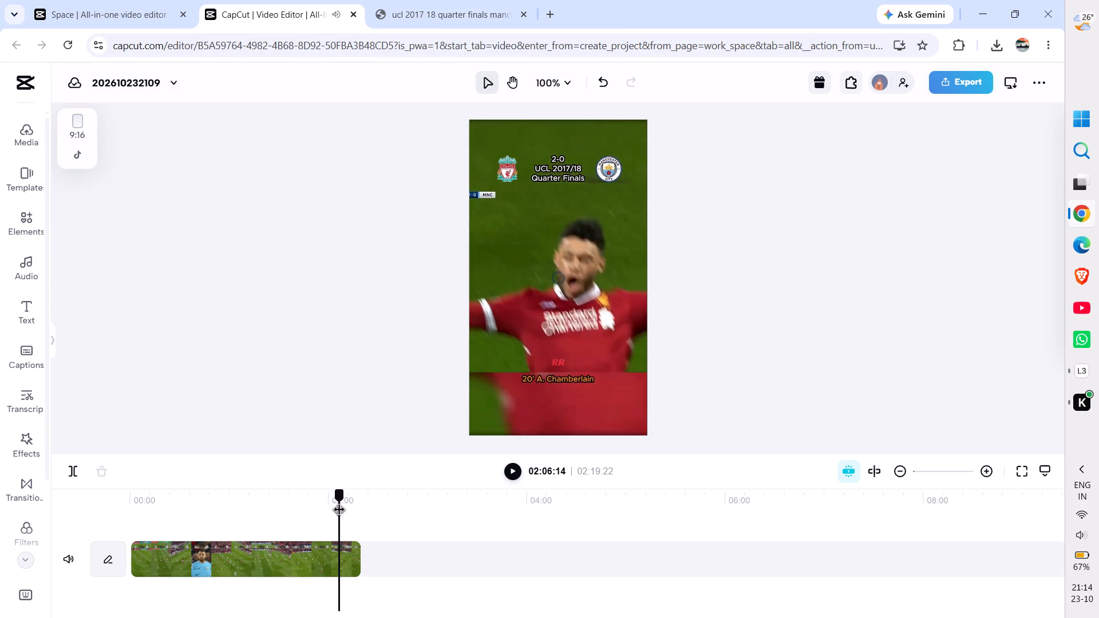
pyautogui.press('space')
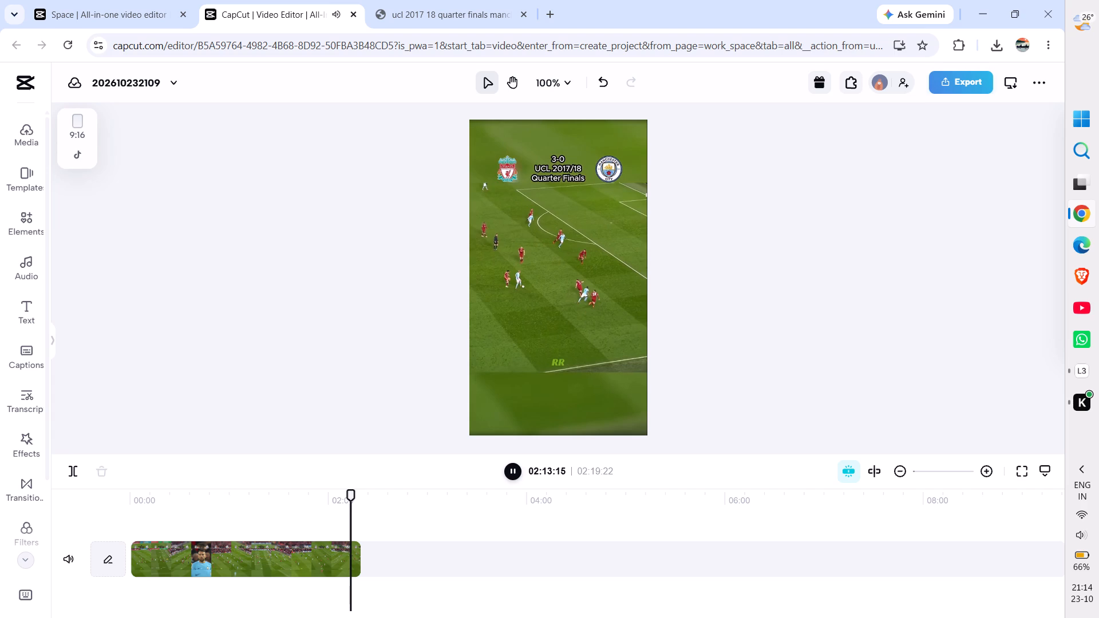
pyautogui.press('space')
pyautogui.press('space')
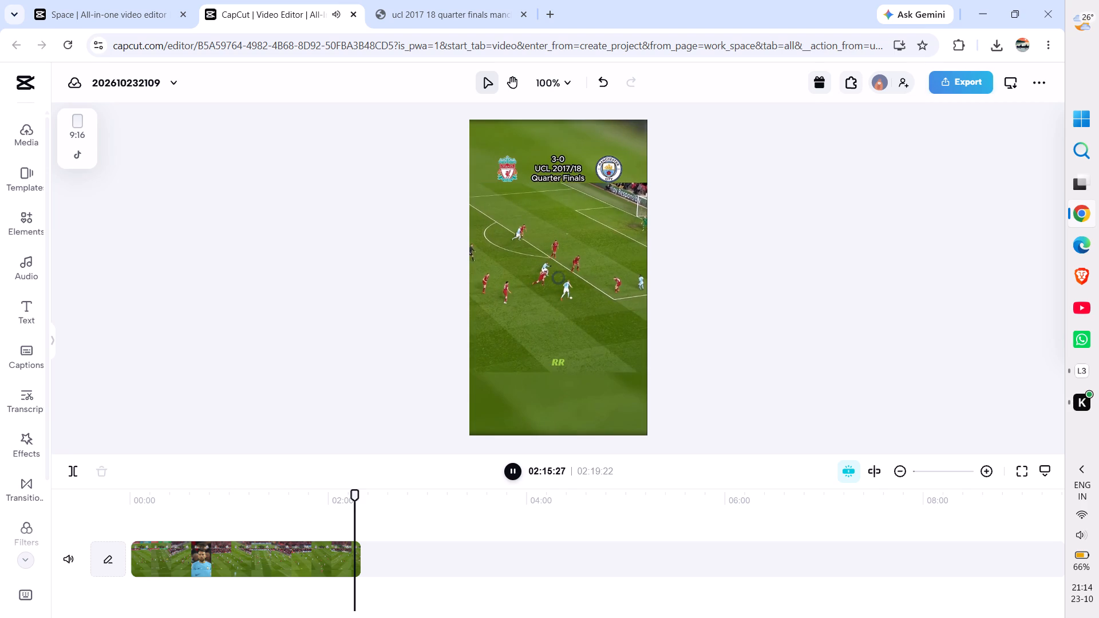
pyautogui.press('space')
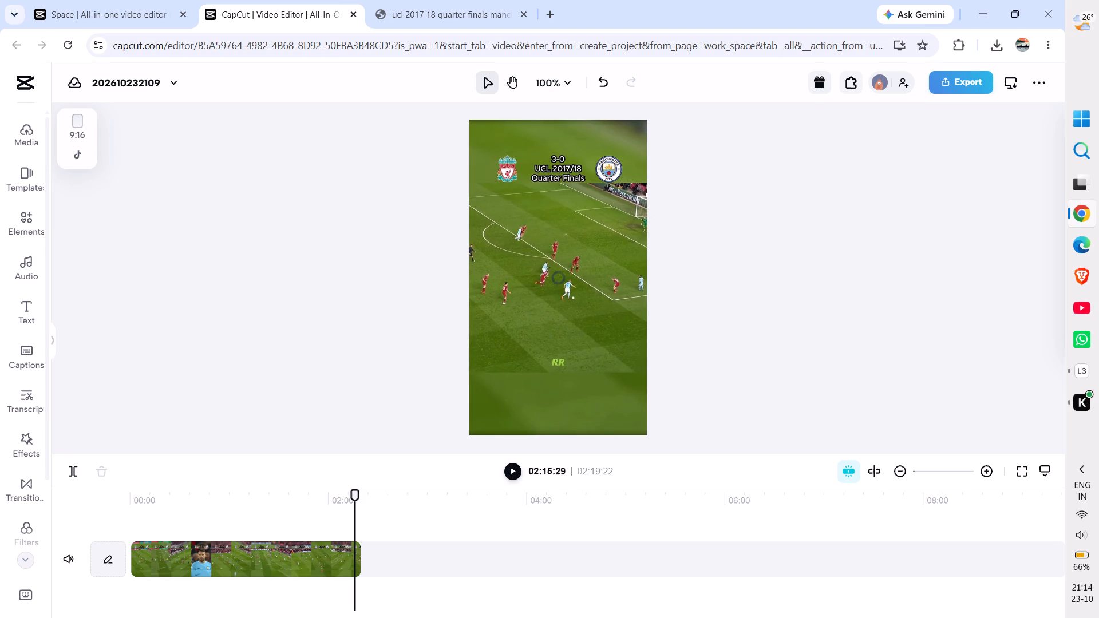
# Switch to the search results and open ESPN's "Liverpool 3-0 Man City (Apr 4, 2018) Final Score" page.
pyautogui.click(417, 1)
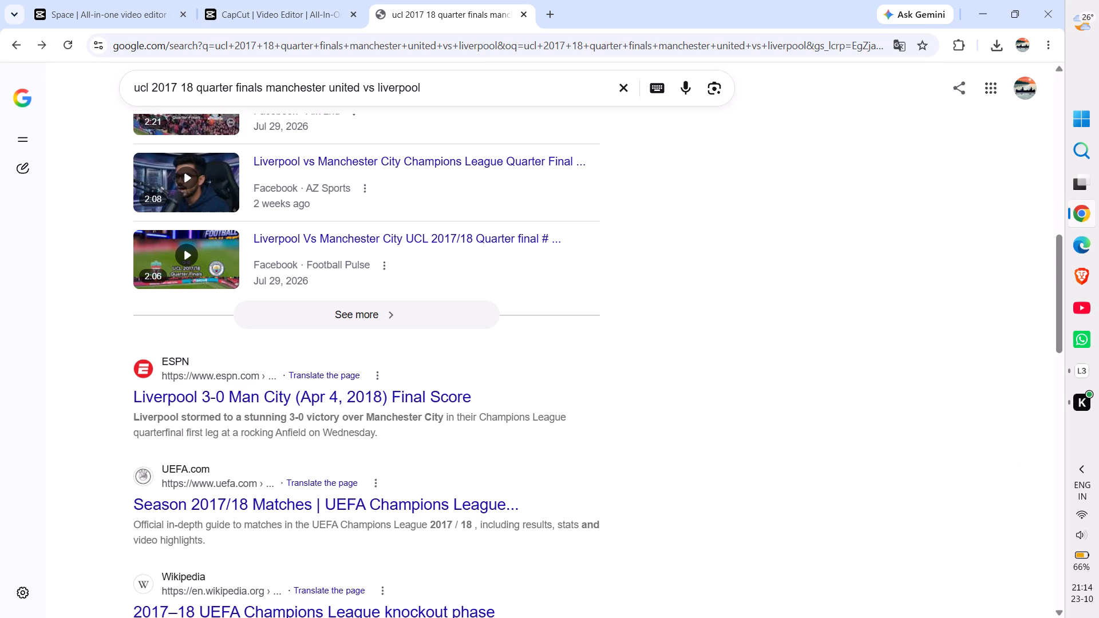
pyautogui.click(238, 396)
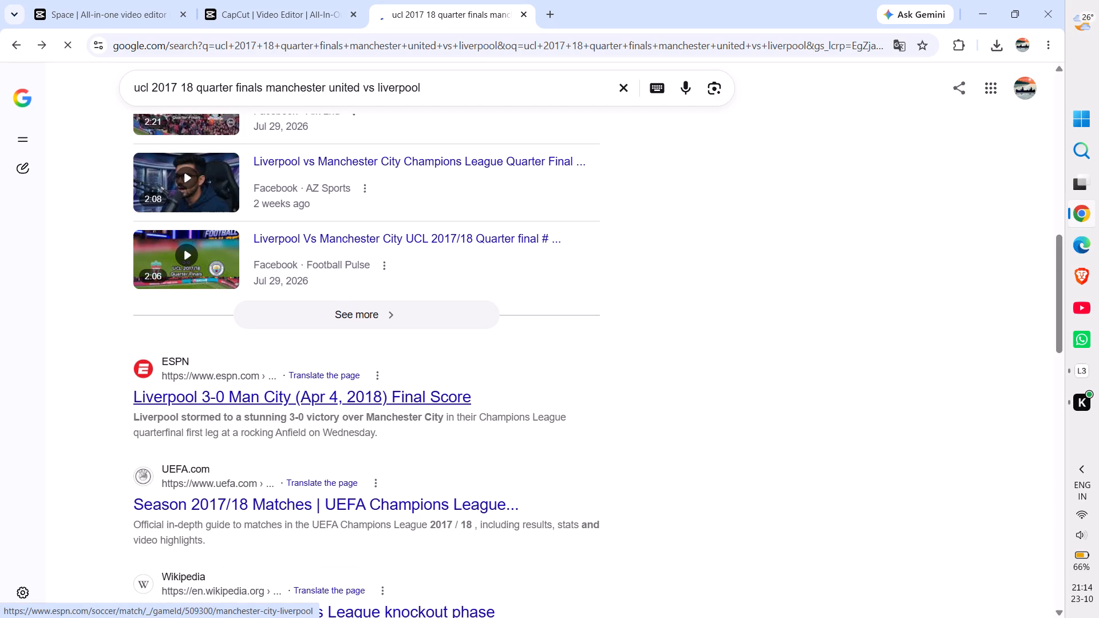
# Return to the CapCut project, play the clip to its end, replay it from the start and pause at 00:01:19.
pyautogui.click(242, 0)
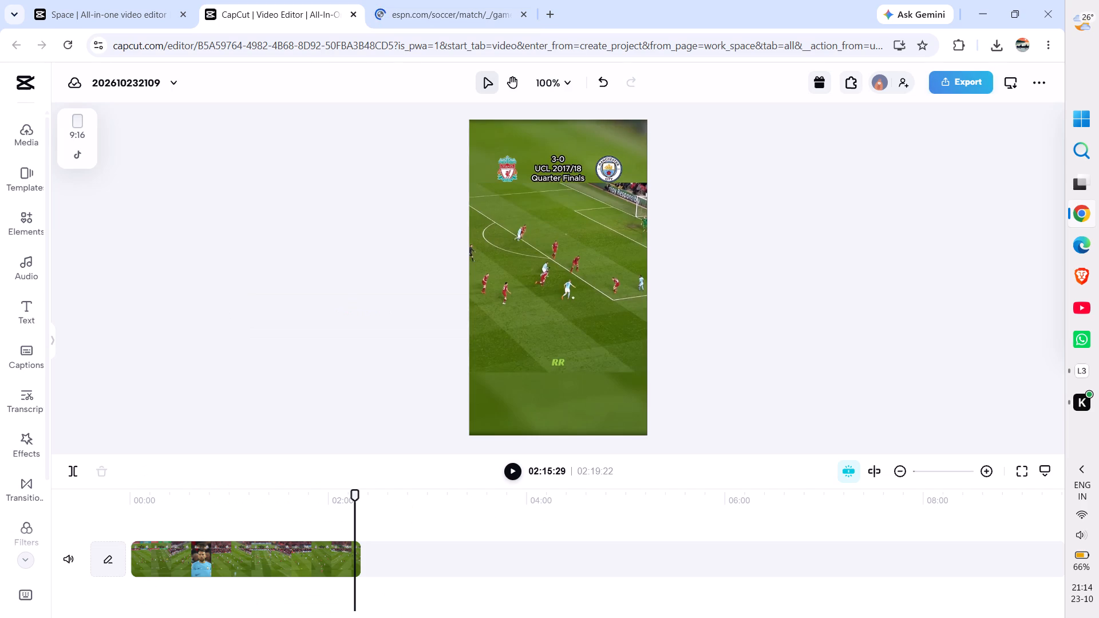
pyautogui.press('space')
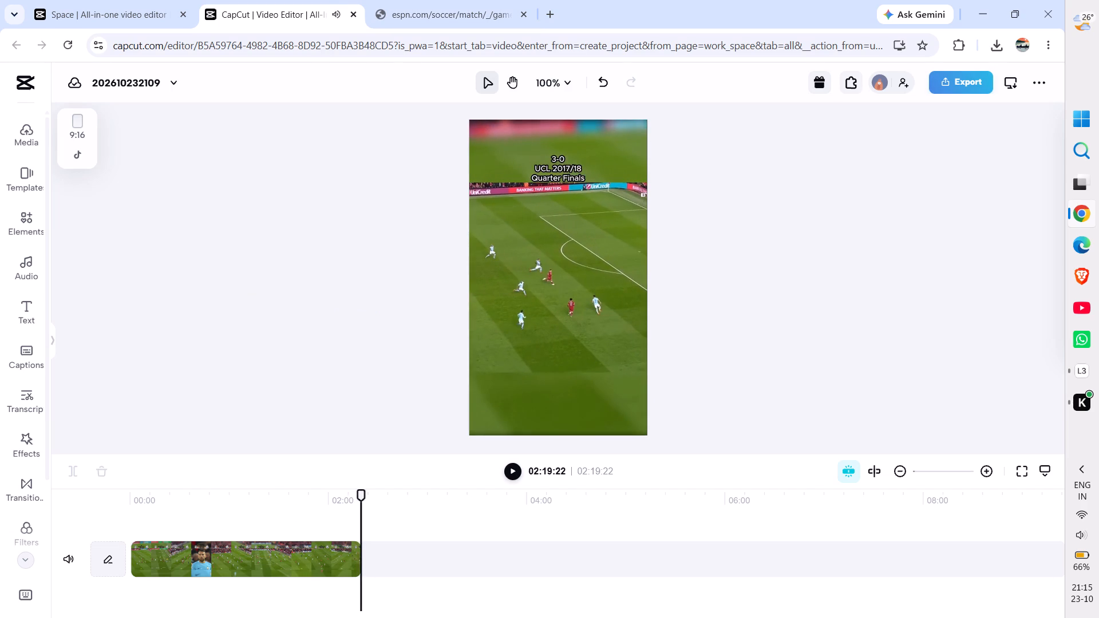
pyautogui.press('space')
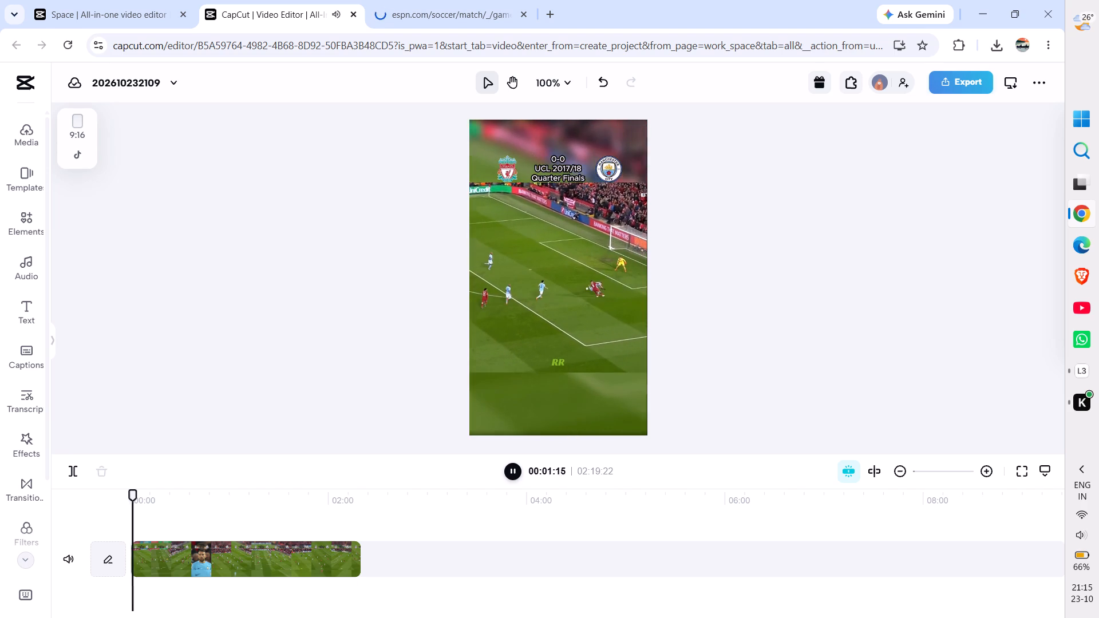
pyautogui.press('space')
# Switch to the ESPN match page and check the first-leg score, goalscorers and goal minutes.
pyautogui.click(433, 2)
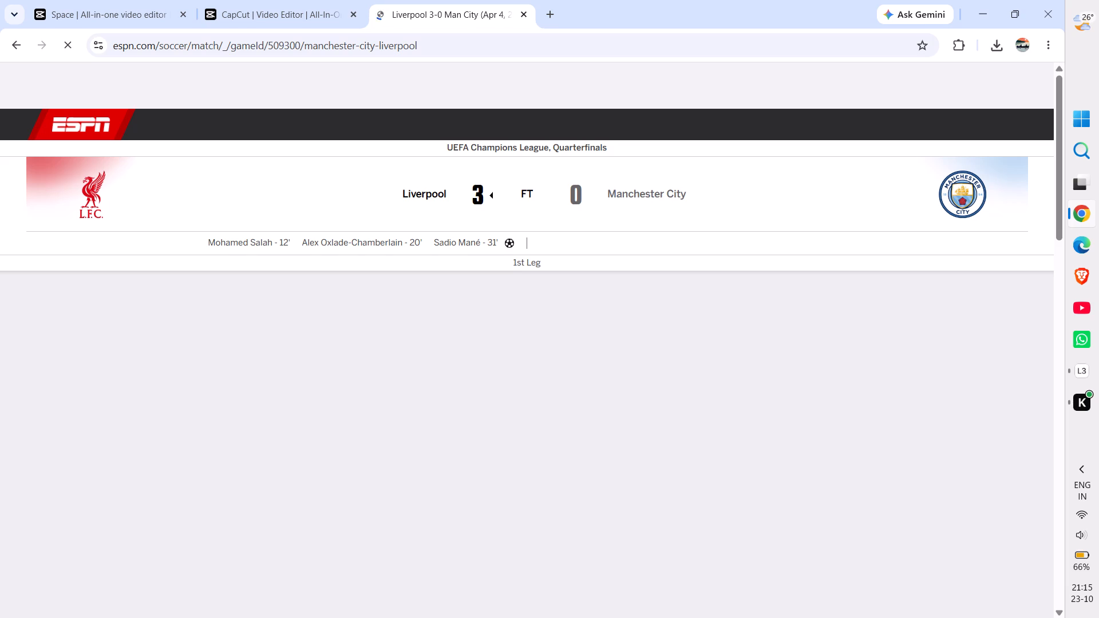
pyautogui.scroll(-3, 402, 367)
pyautogui.scroll(1, 402, 367)
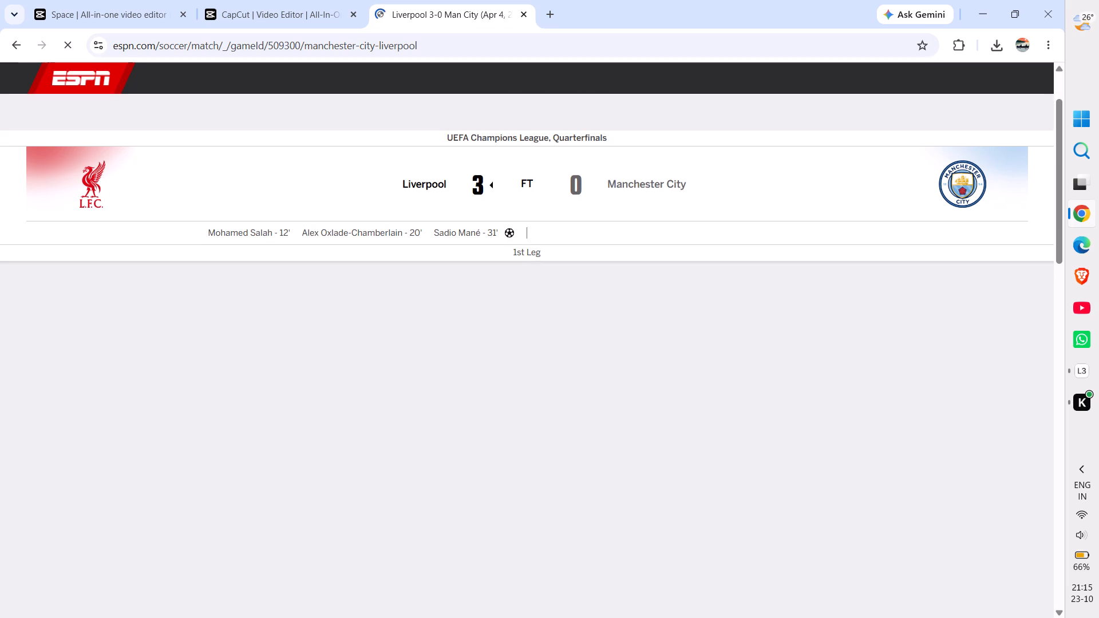
pyautogui.scroll(1, 402, 367)
pyautogui.moveTo(200, 232); pyautogui.dragTo(282, 240)
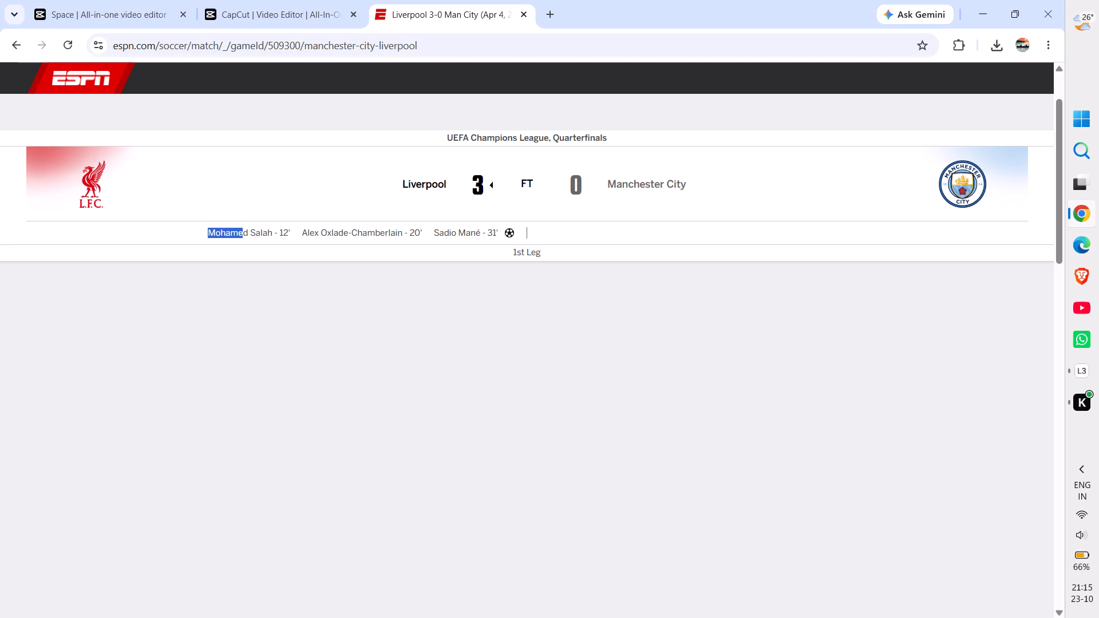
pyautogui.click(277, 112)
# In the CapCut project, crop the match clip to the pitch footage, cutting off the badge-and-score area above and everything from the RR watermark down.
pyautogui.click(313, 0)
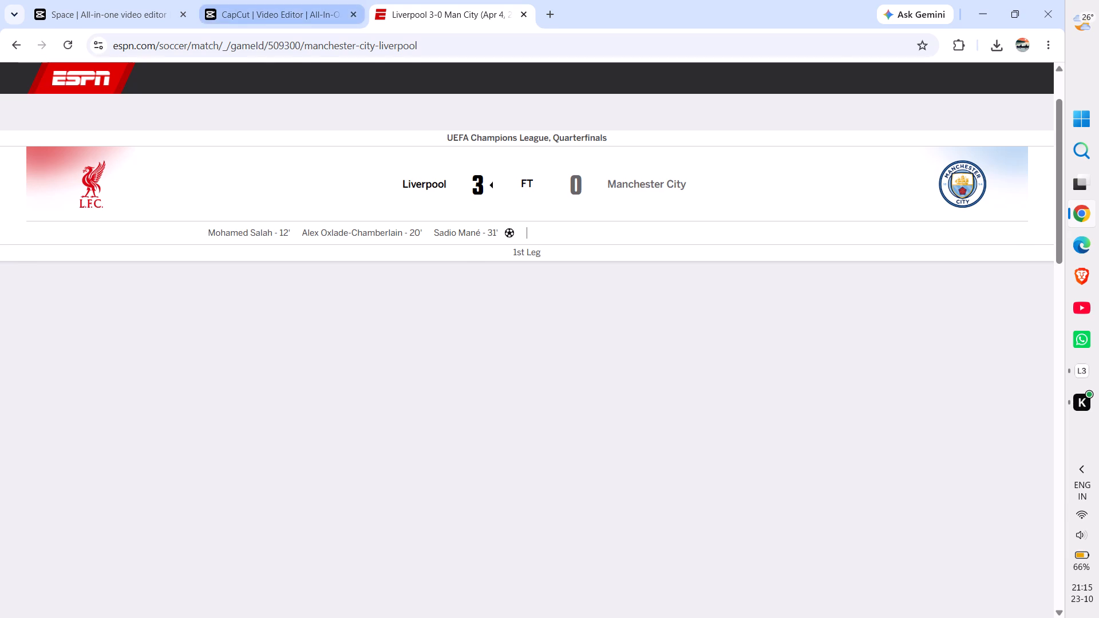
pyautogui.click(558, 338)
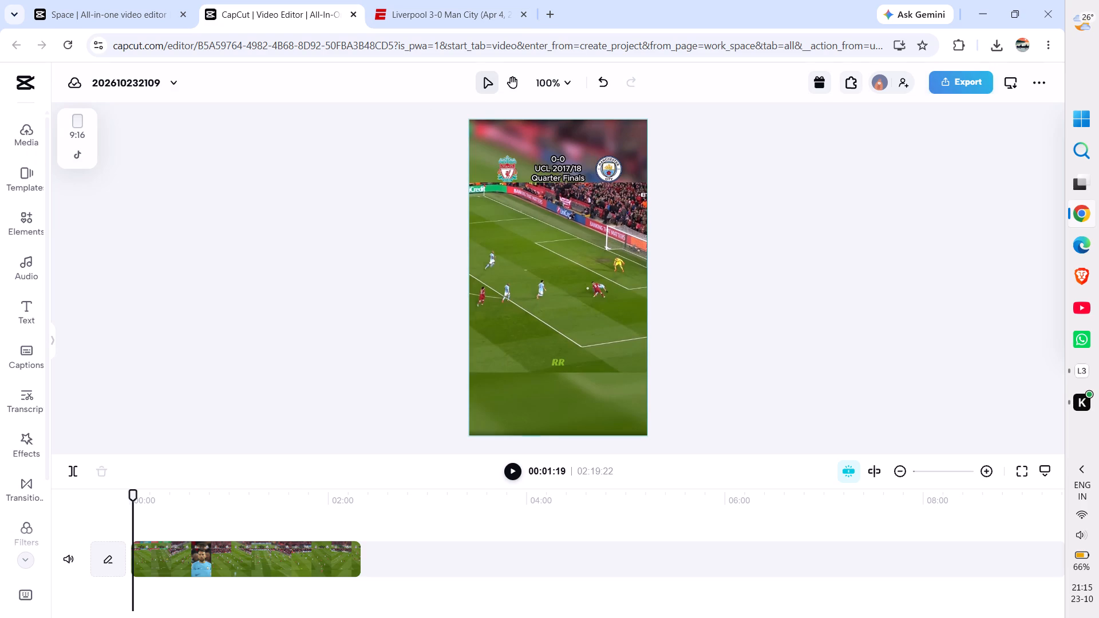
pyautogui.click(602, 117)
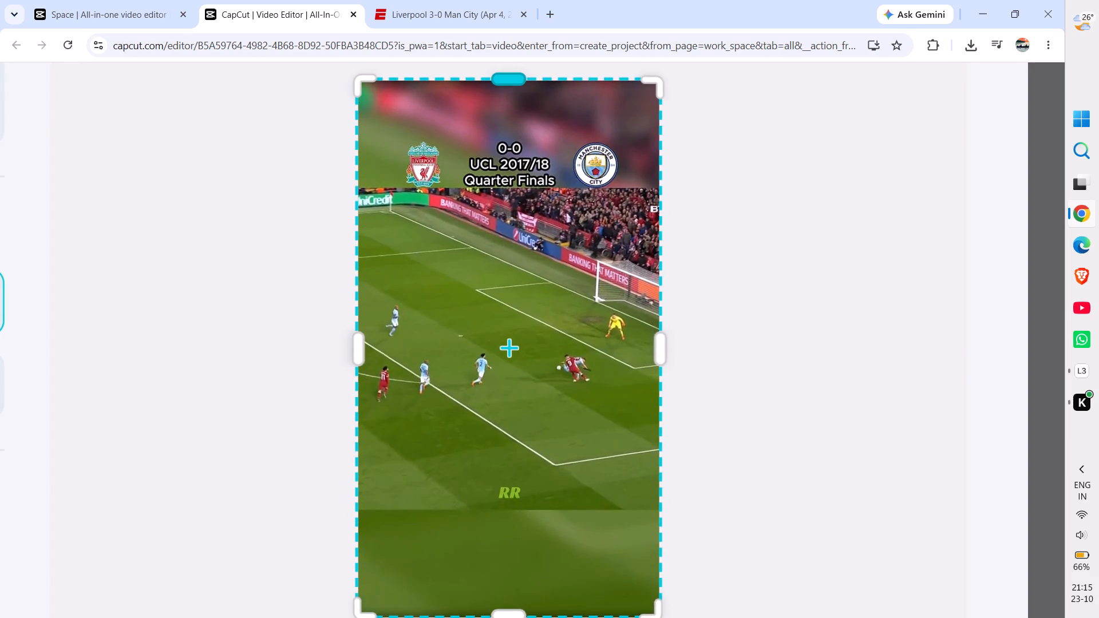
pyautogui.moveTo(509, 84); pyautogui.dragTo(519, 192)
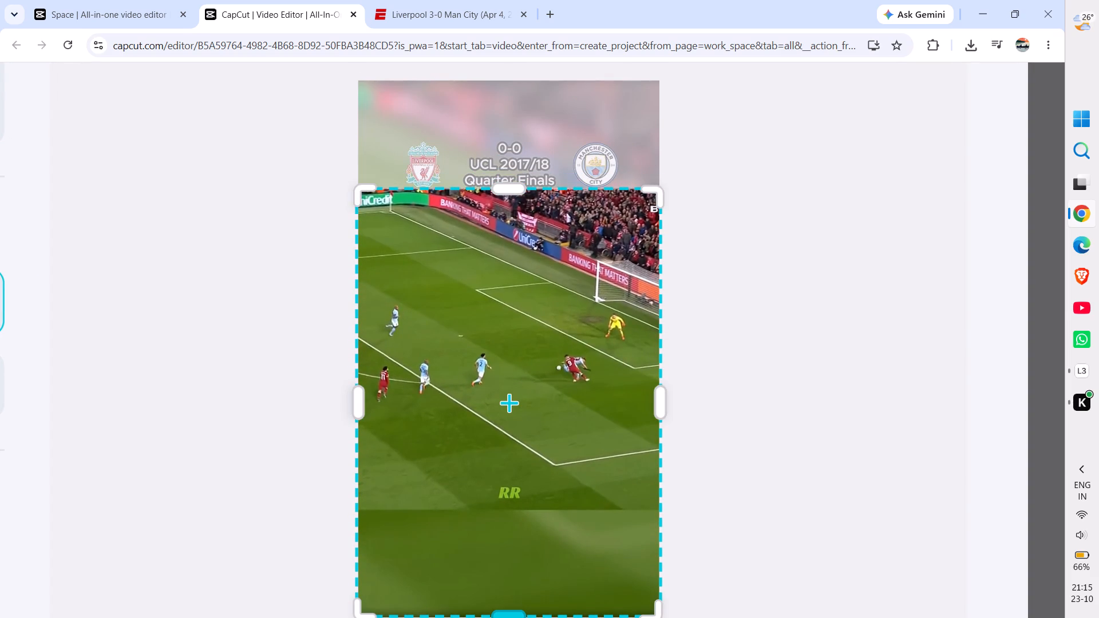
pyautogui.moveTo(502, 615); pyautogui.dragTo(525, 488)
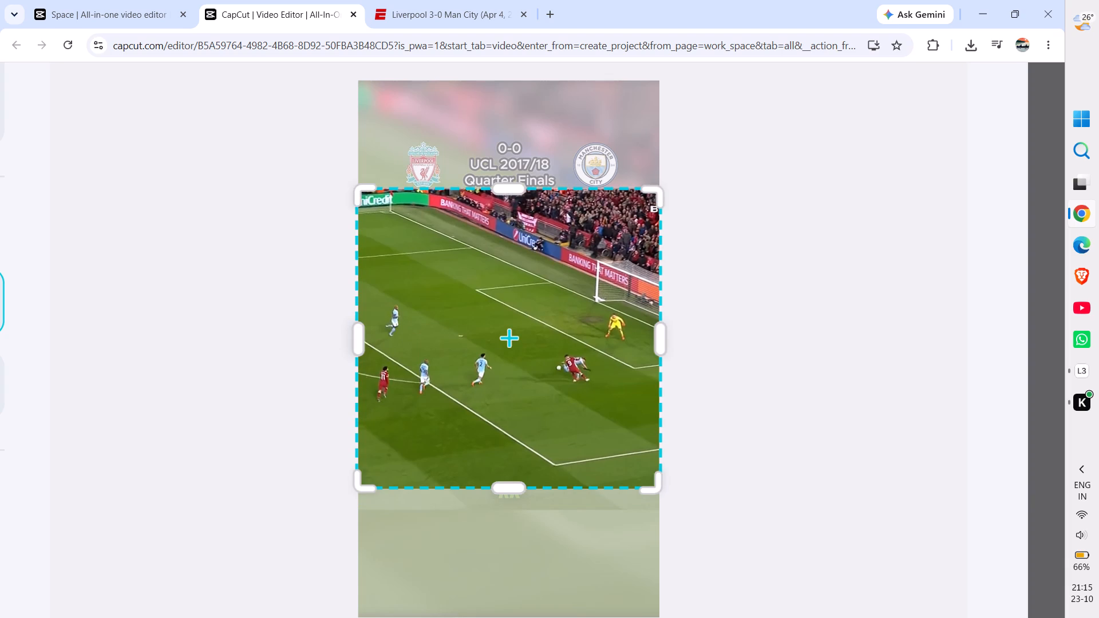
pyautogui.click(805, 323)
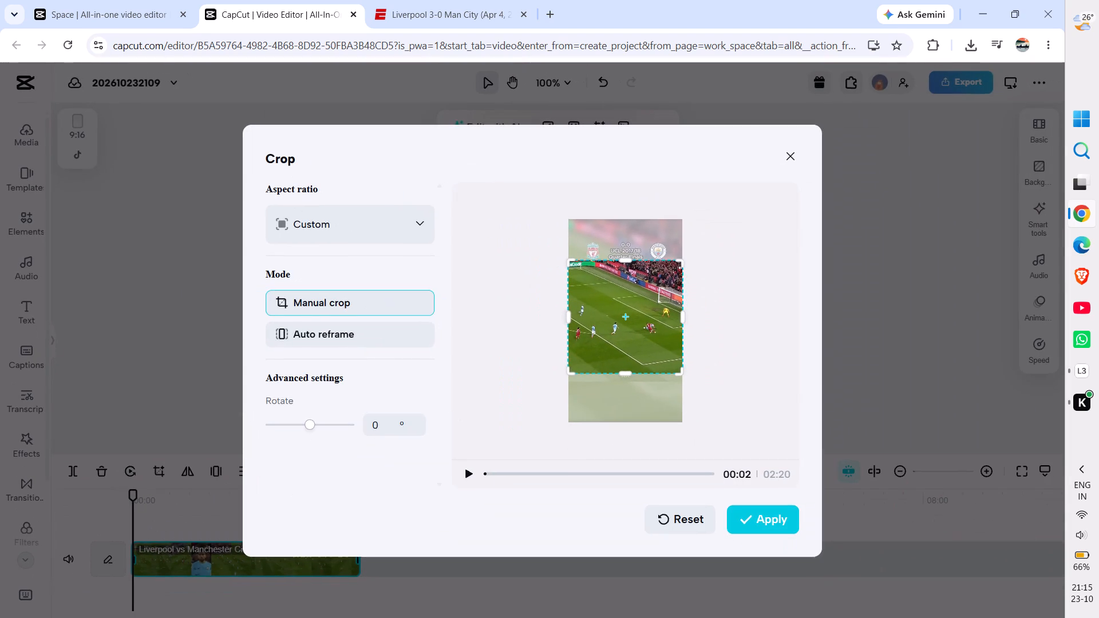
pyautogui.click(770, 522)
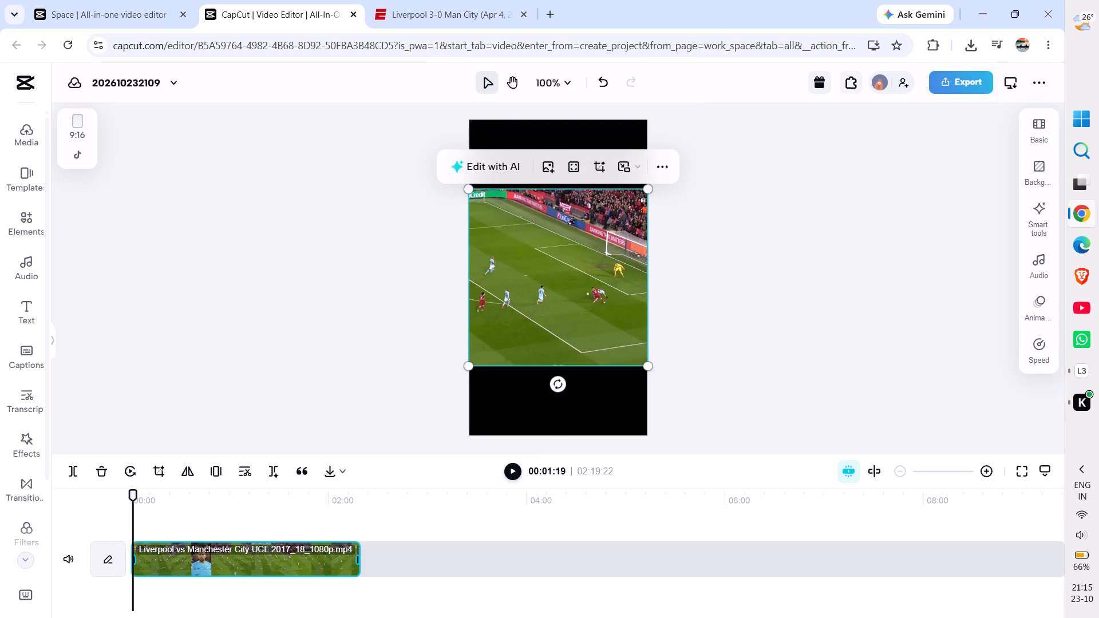
pyautogui.click(709, 398)
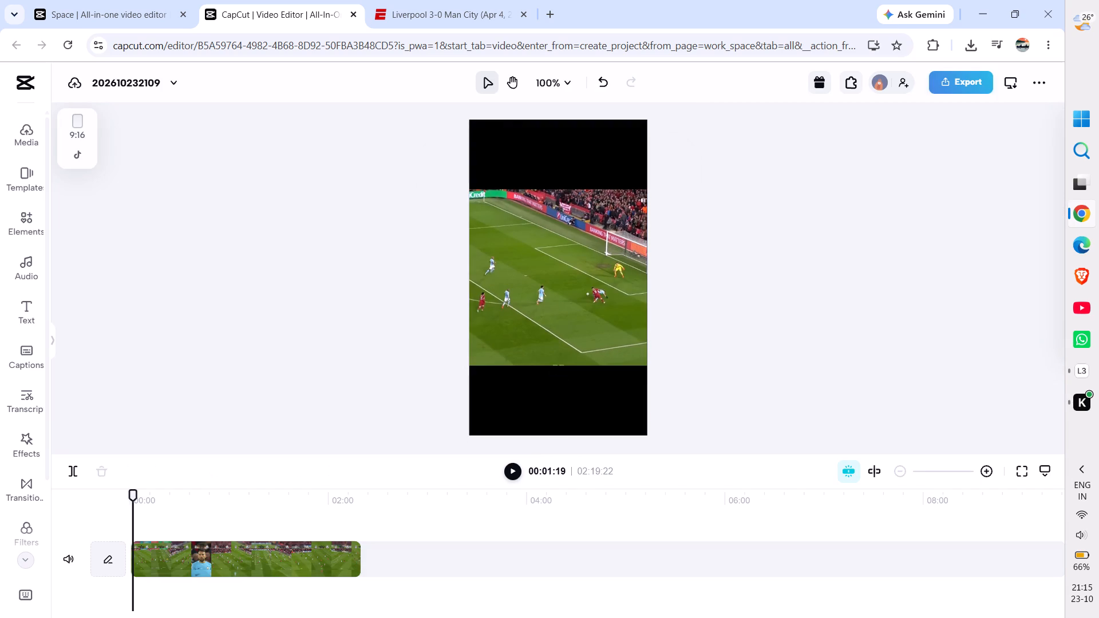
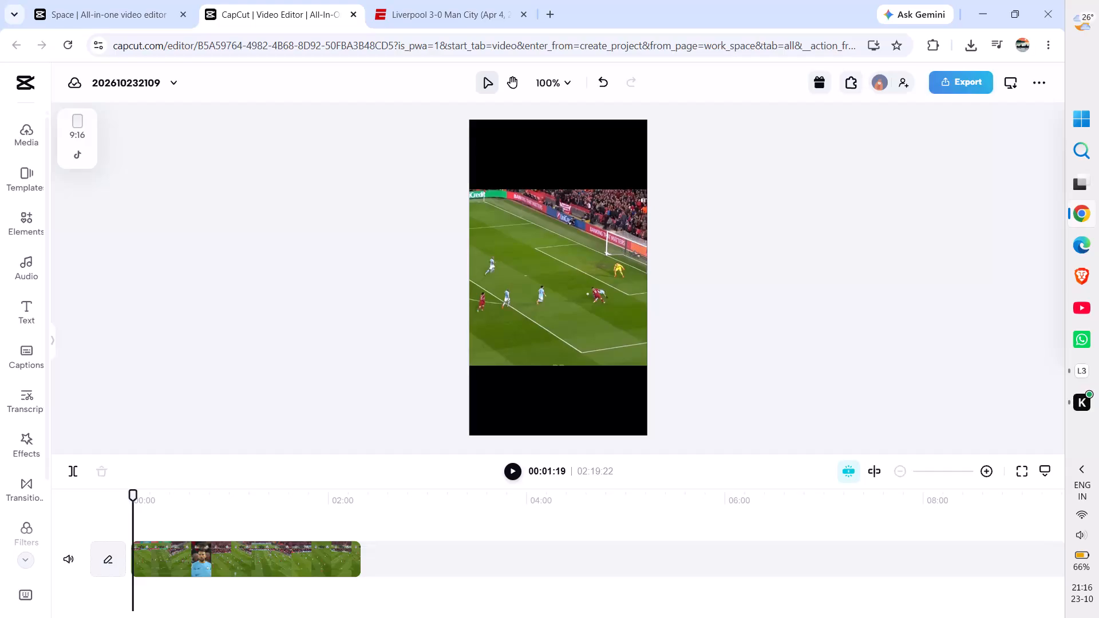
# Try the Lighten colour-curve preset on the match clip, replace it with the Contrast preset, and preview each during playback.
pyautogui.click(615, 286)
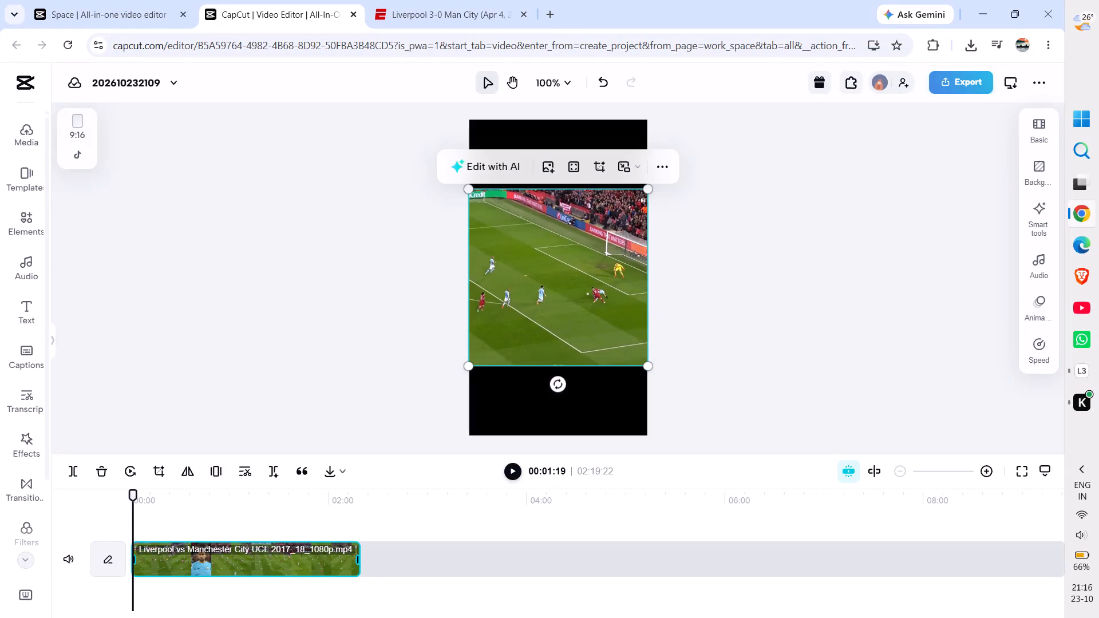
pyautogui.click(1042, 130)
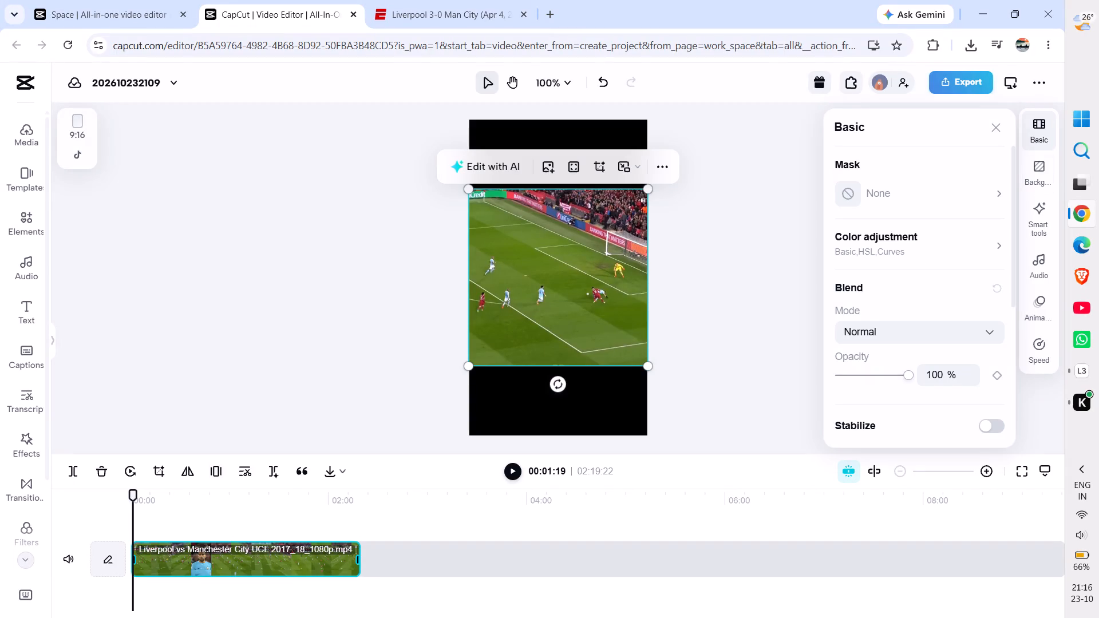
pyautogui.click(907, 246)
pyautogui.click(970, 165)
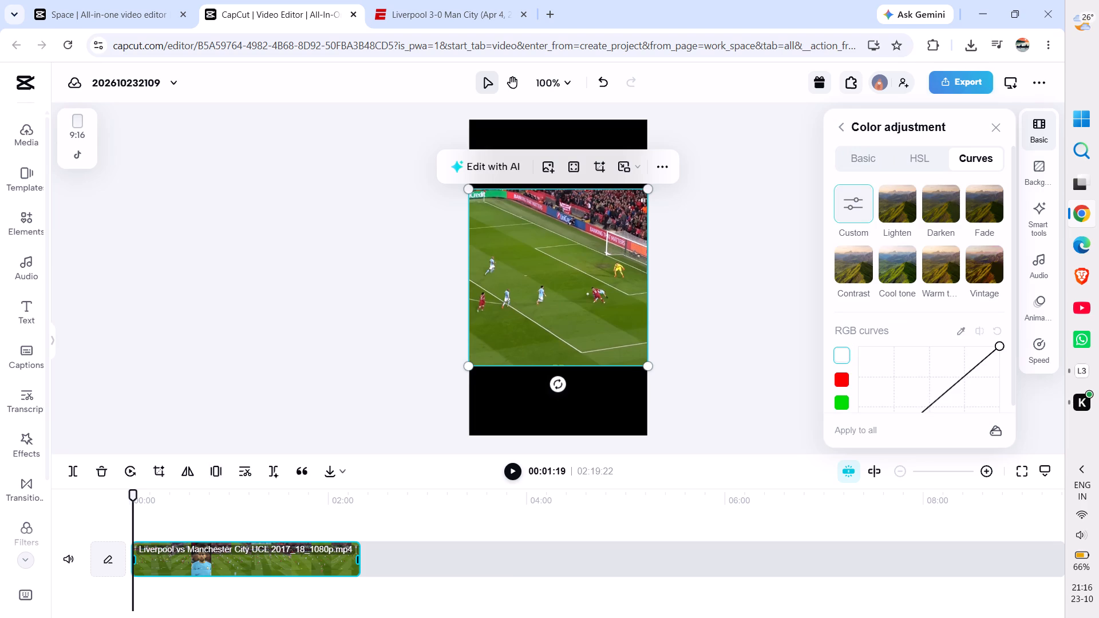
pyautogui.click(896, 201)
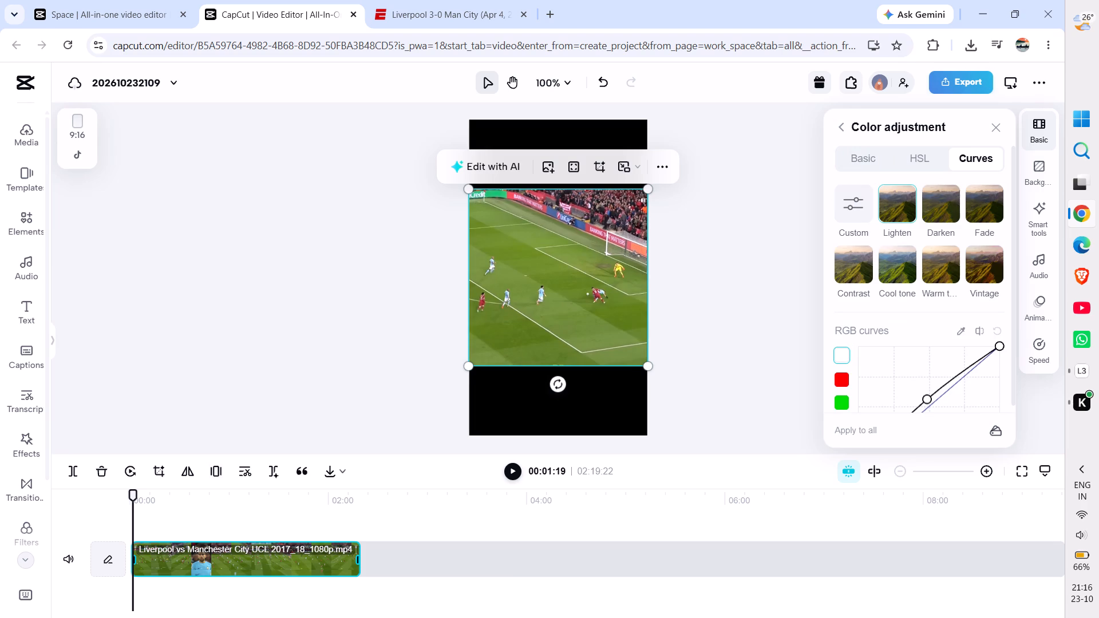
pyautogui.press('space')
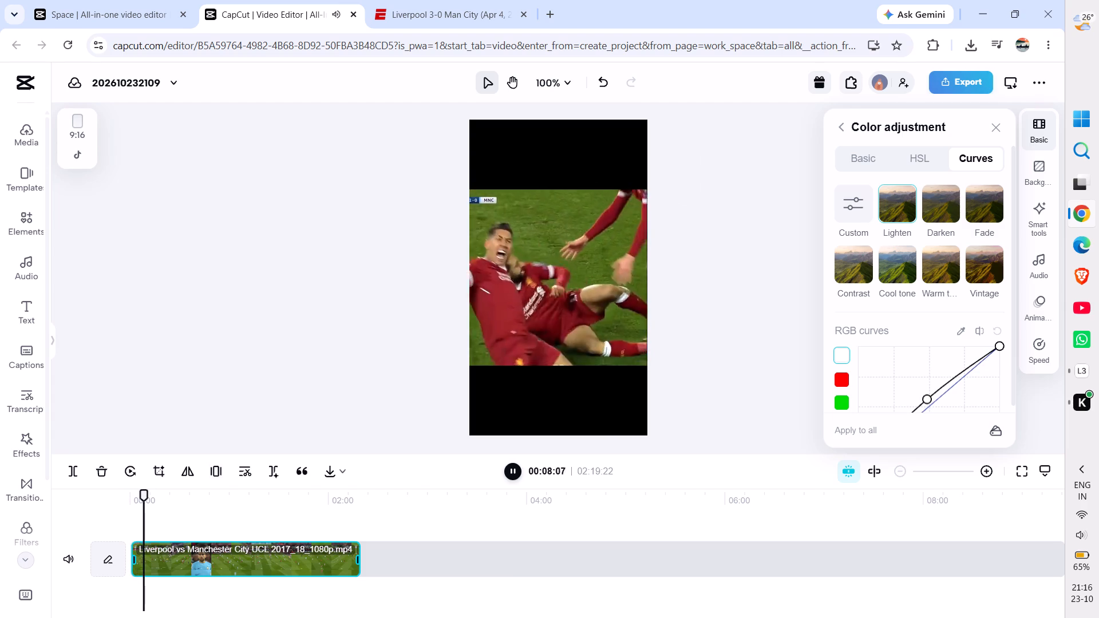
pyautogui.press('space')
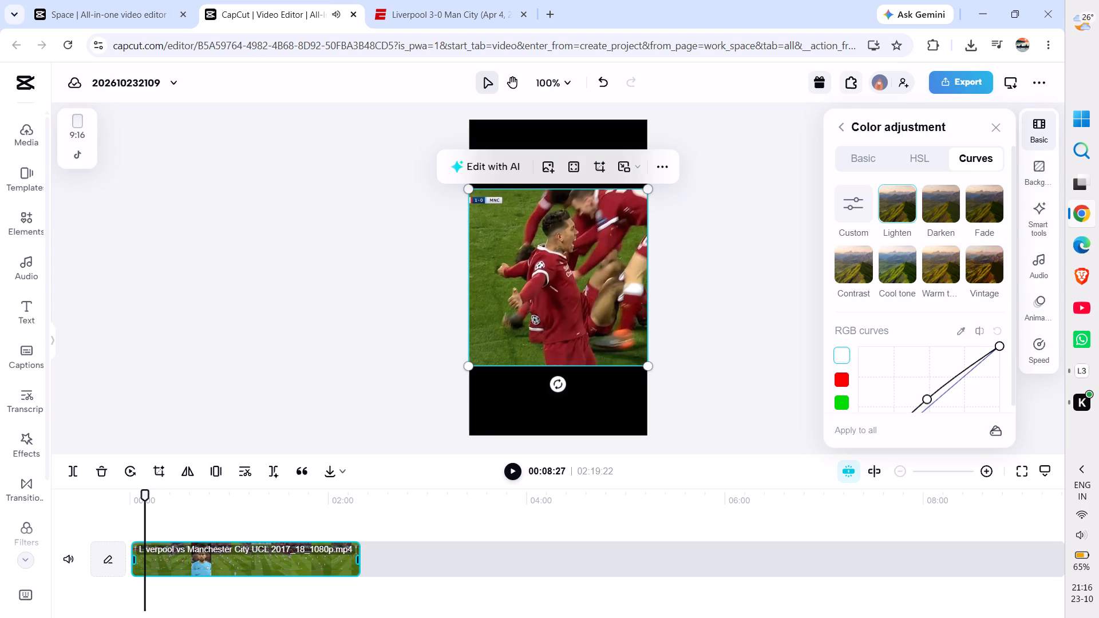
pyautogui.click(844, 263)
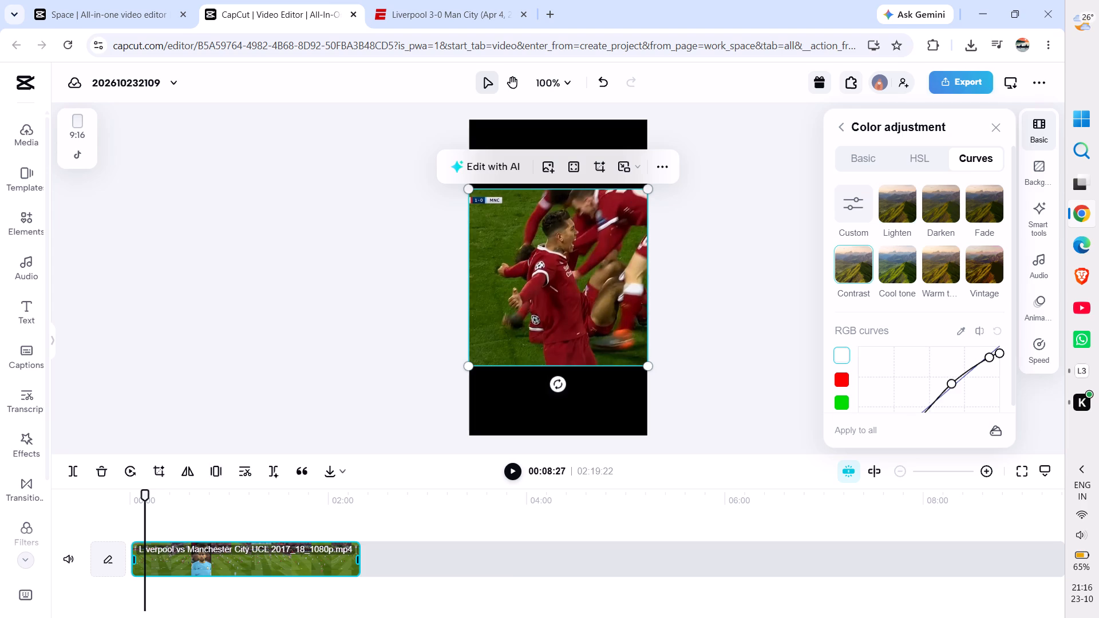
pyautogui.press('space')
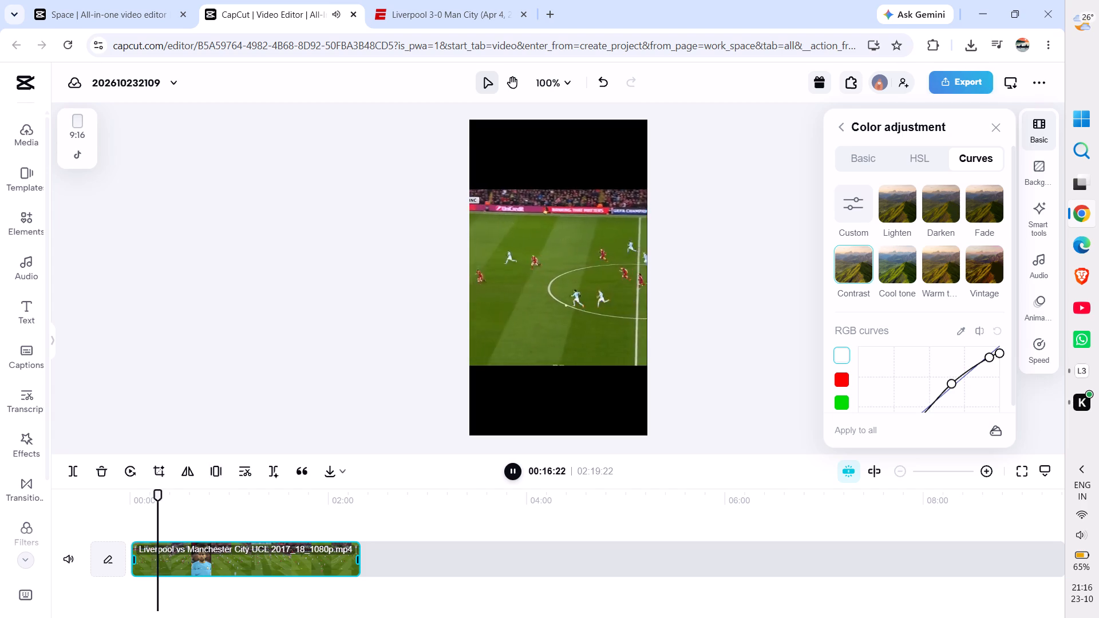
pyautogui.press('space')
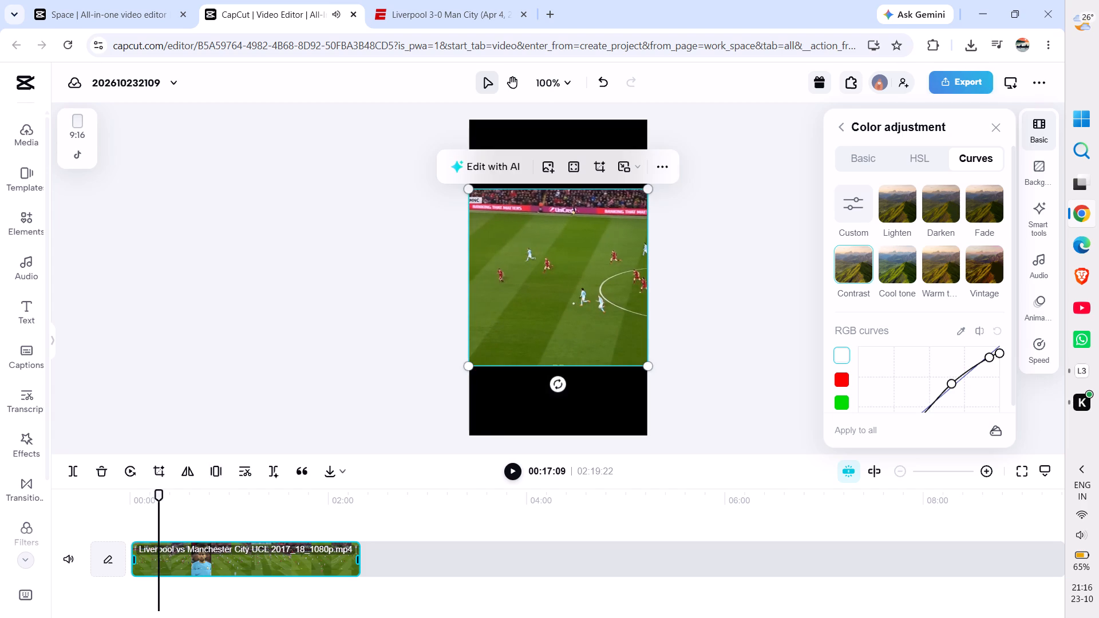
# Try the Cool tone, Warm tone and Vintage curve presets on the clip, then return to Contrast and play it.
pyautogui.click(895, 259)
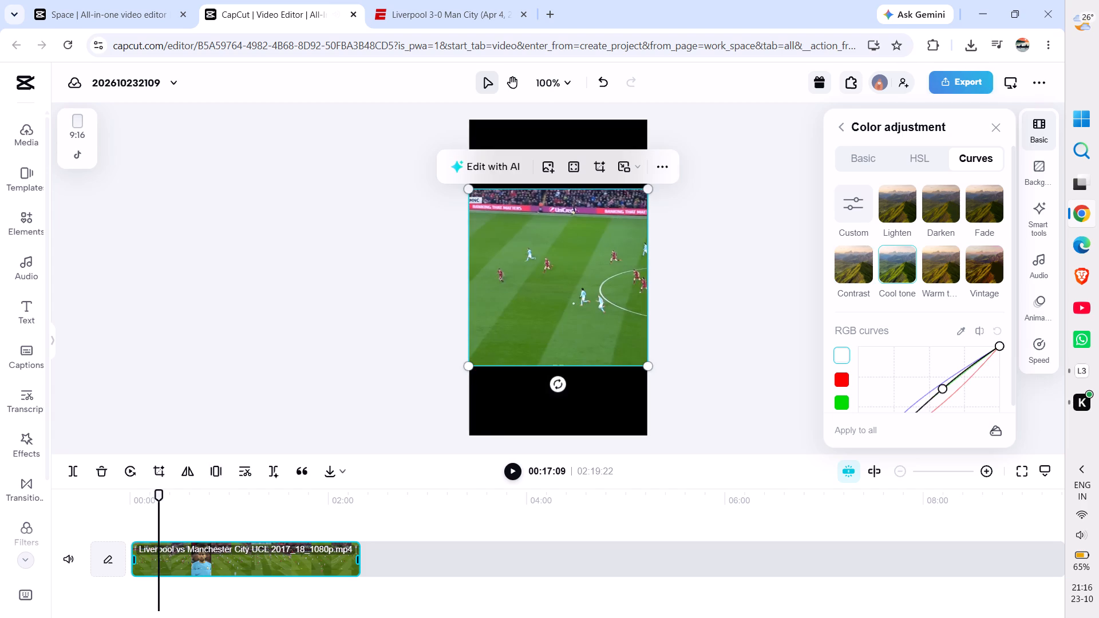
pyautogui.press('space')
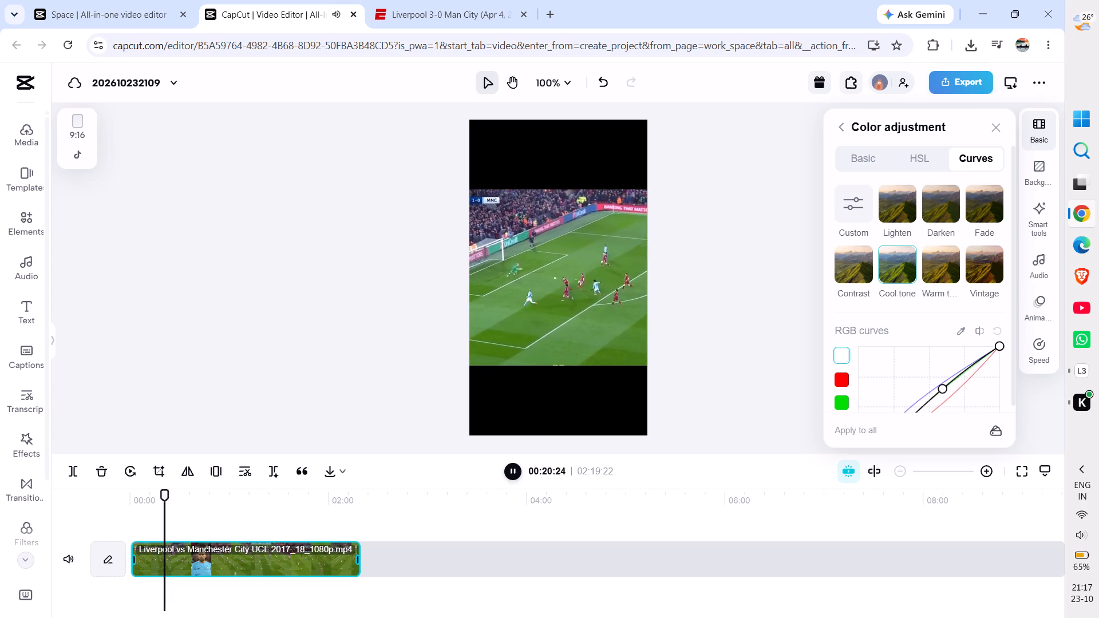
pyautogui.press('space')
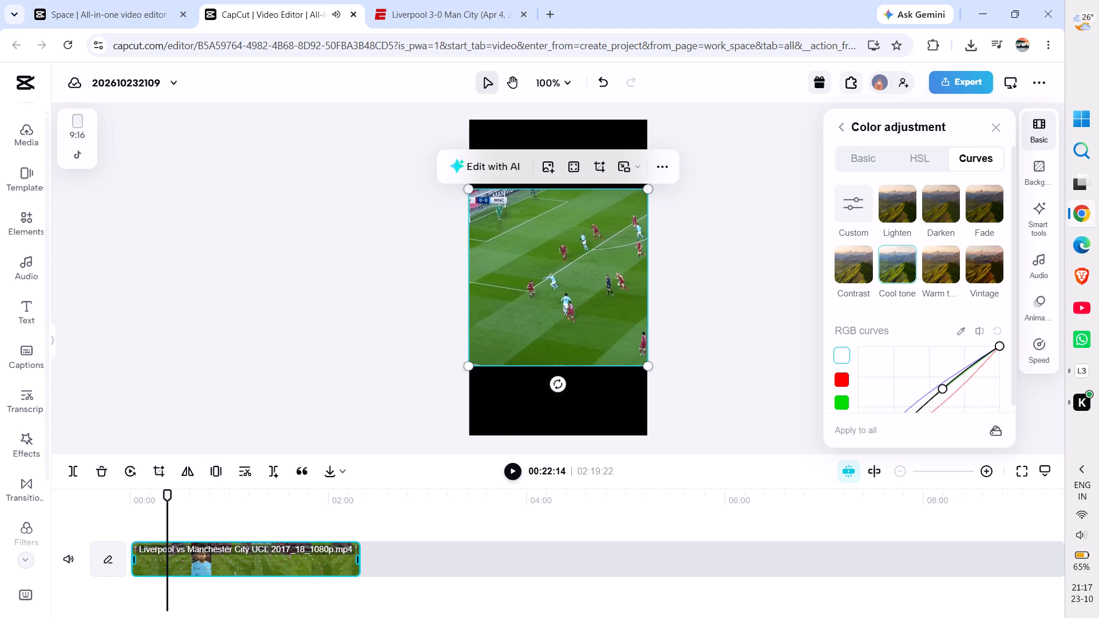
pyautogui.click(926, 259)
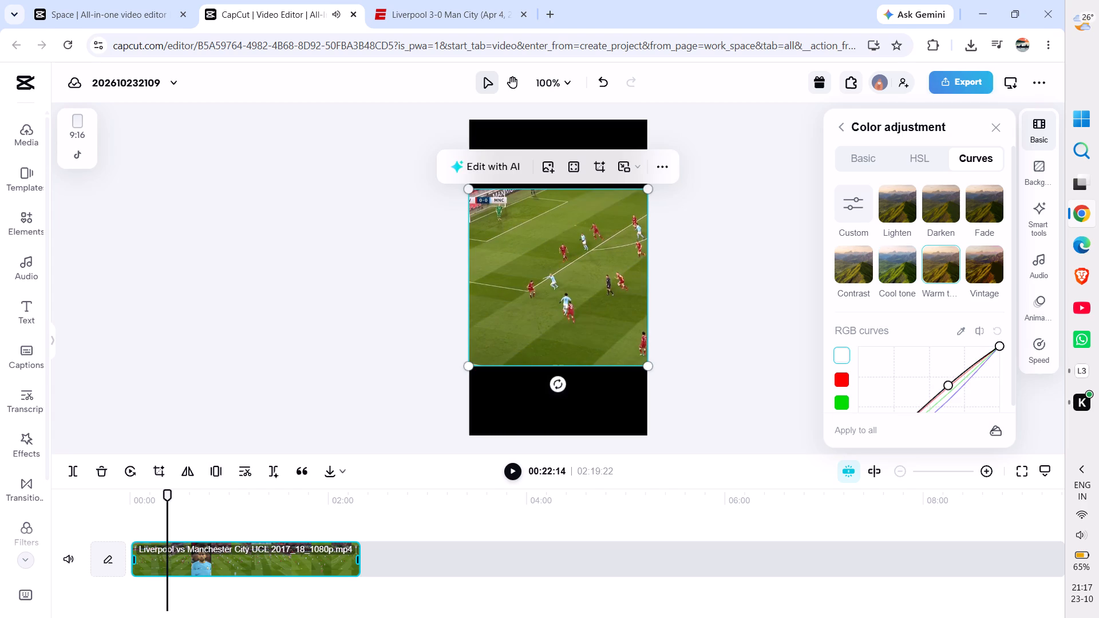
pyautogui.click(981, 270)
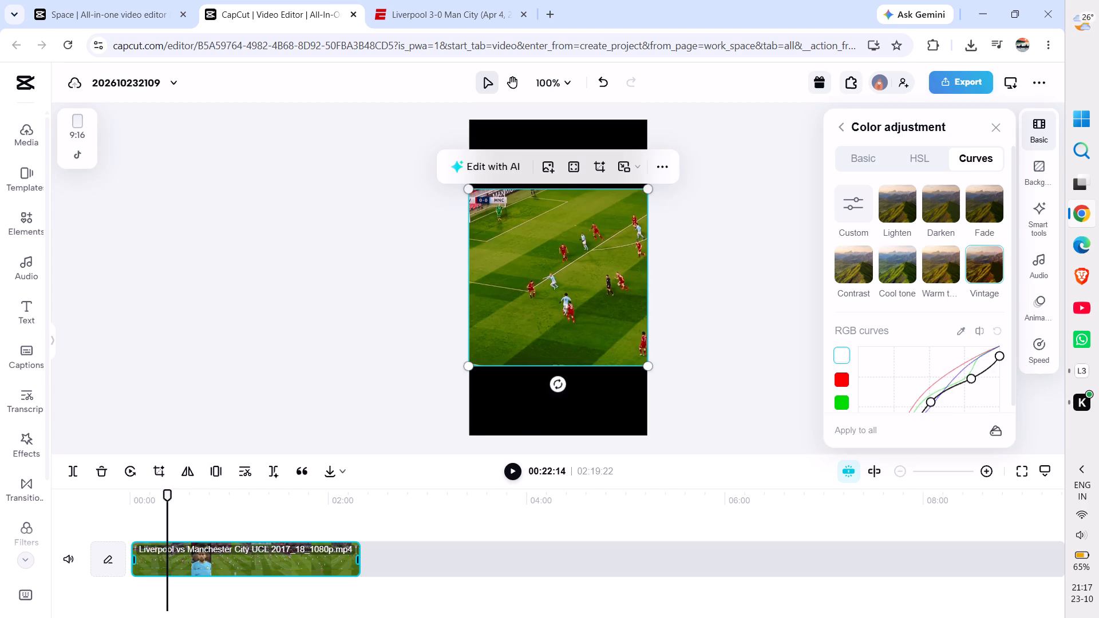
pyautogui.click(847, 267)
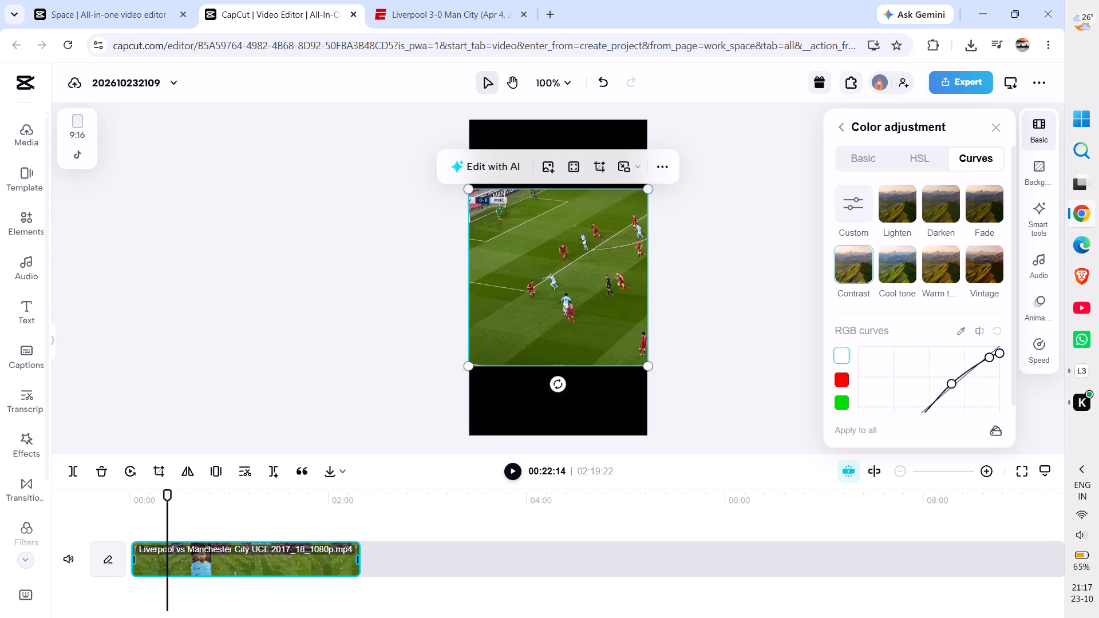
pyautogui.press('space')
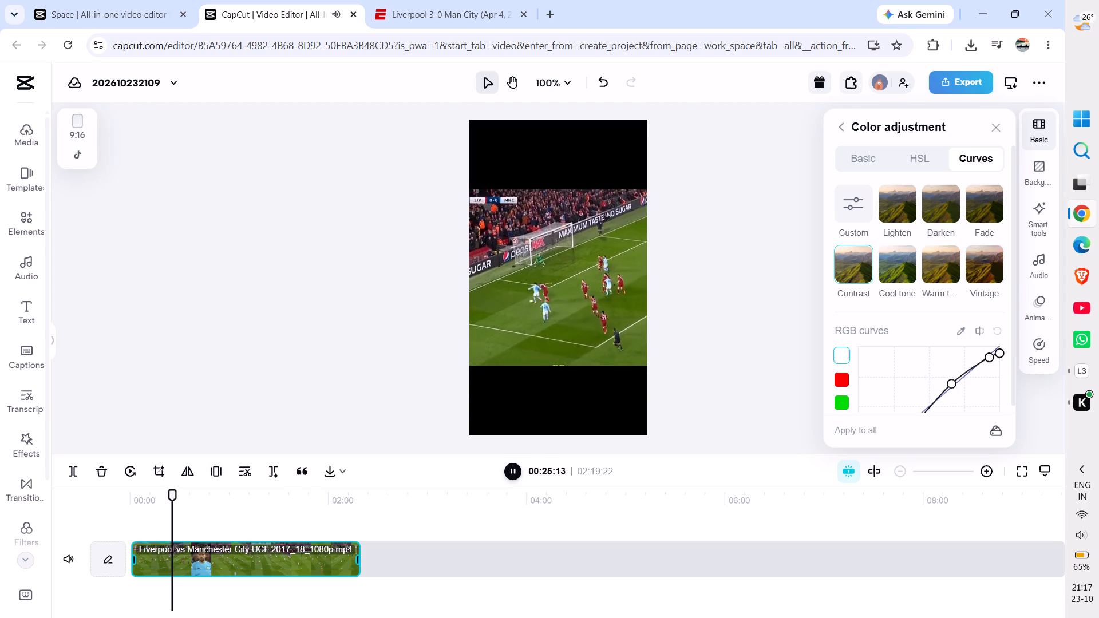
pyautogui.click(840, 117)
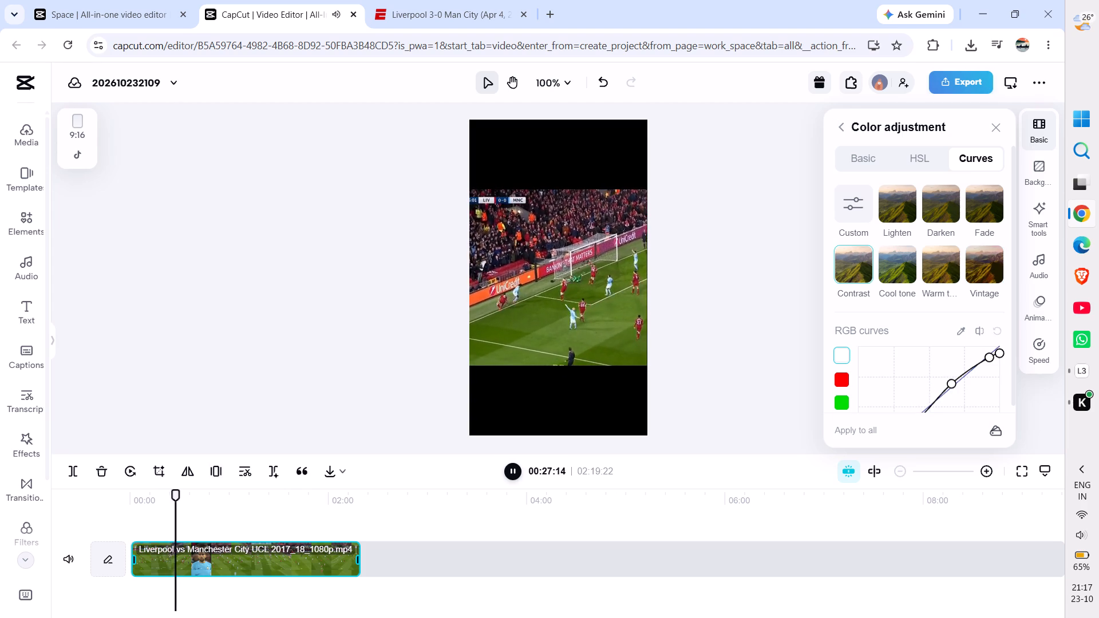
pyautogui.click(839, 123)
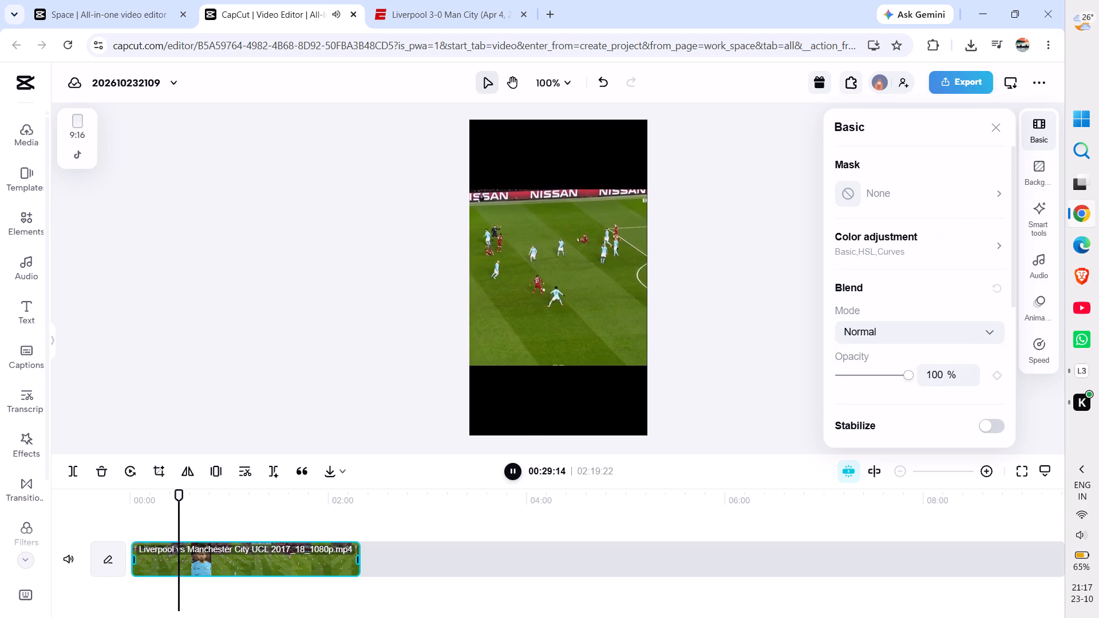
# Fill the canvas background behind the match clip with the third blur style and preview the playback.
pyautogui.scroll(-8, 918, 346)
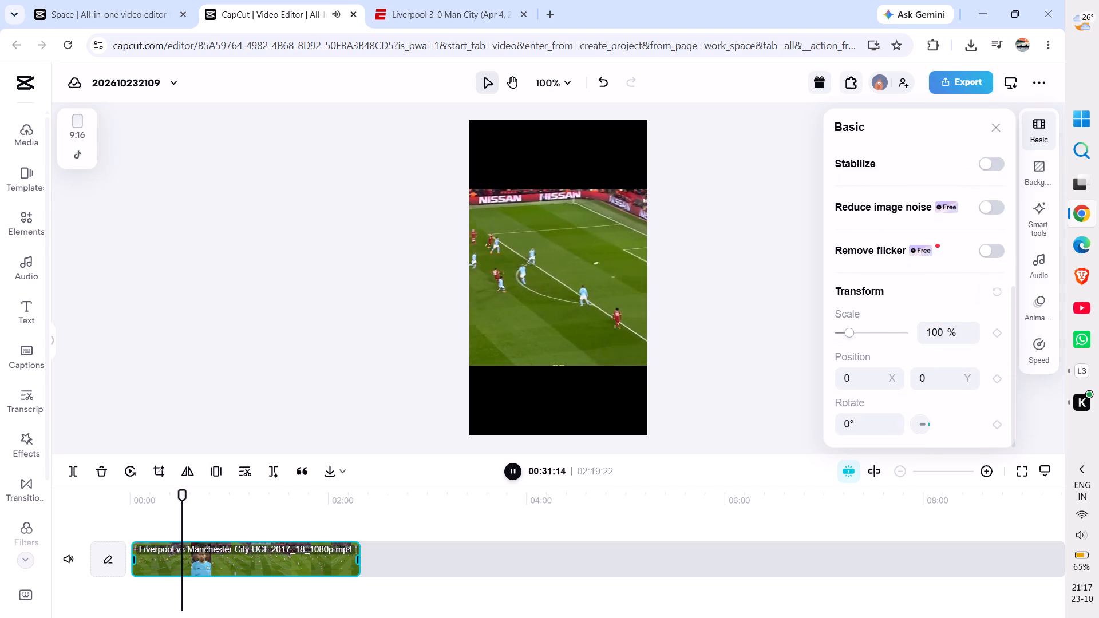
pyautogui.click(1030, 164)
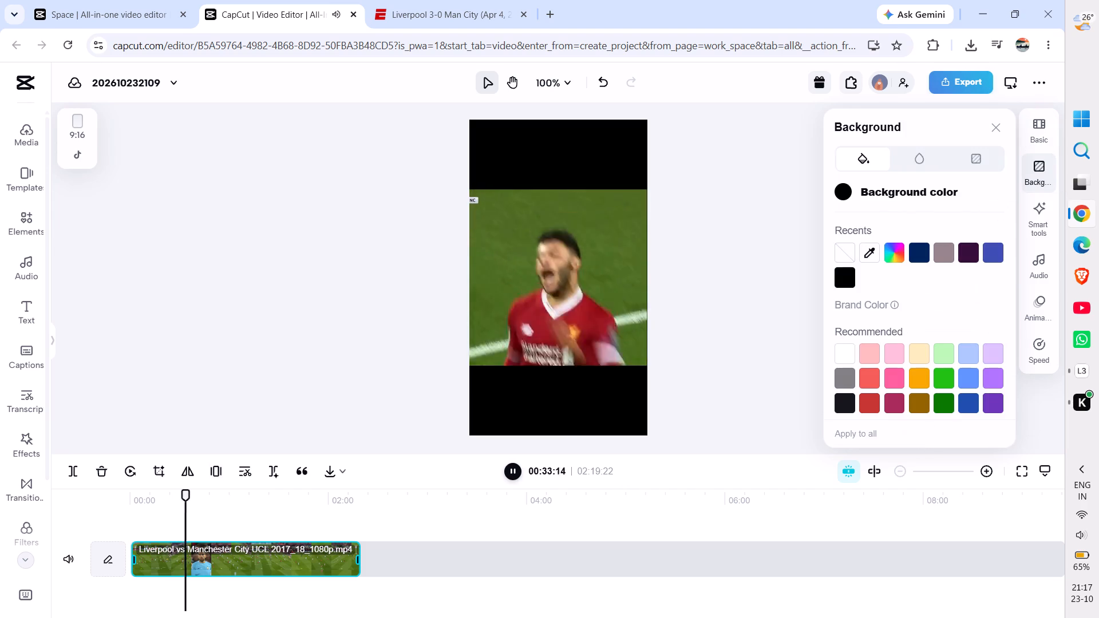
pyautogui.click(921, 154)
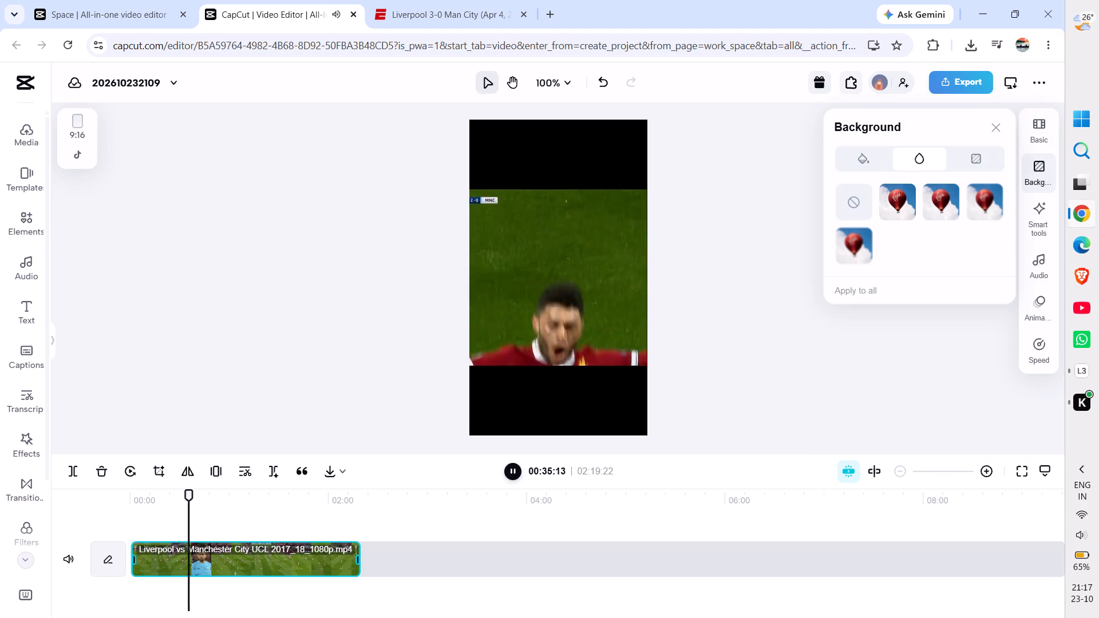
pyautogui.click(983, 202)
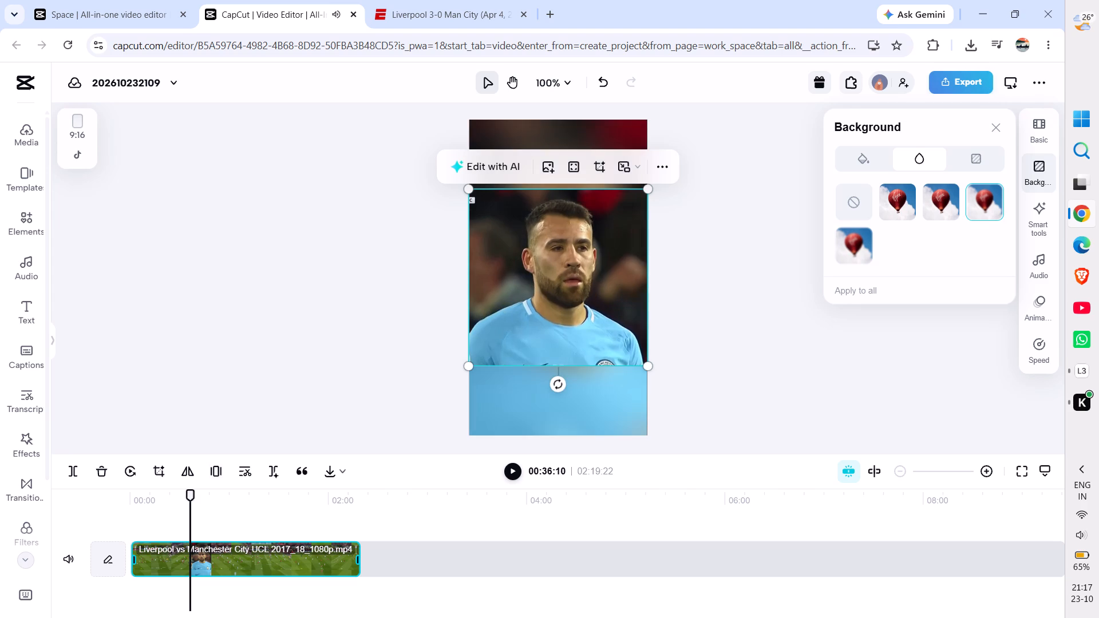
pyautogui.click(746, 211)
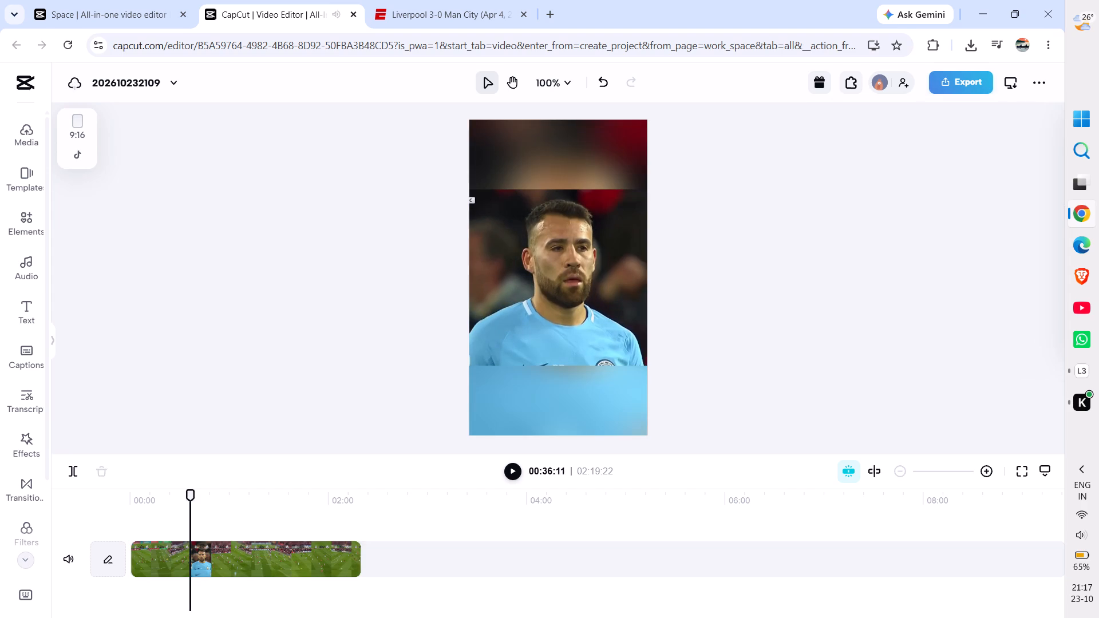
pyautogui.press('space')
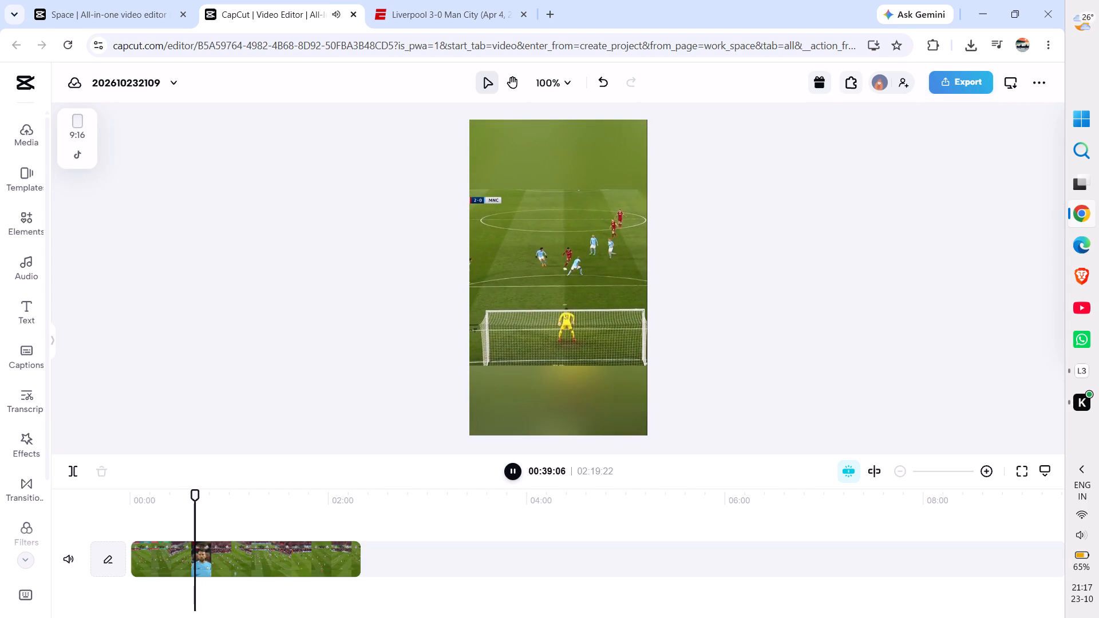
pyautogui.press('space')
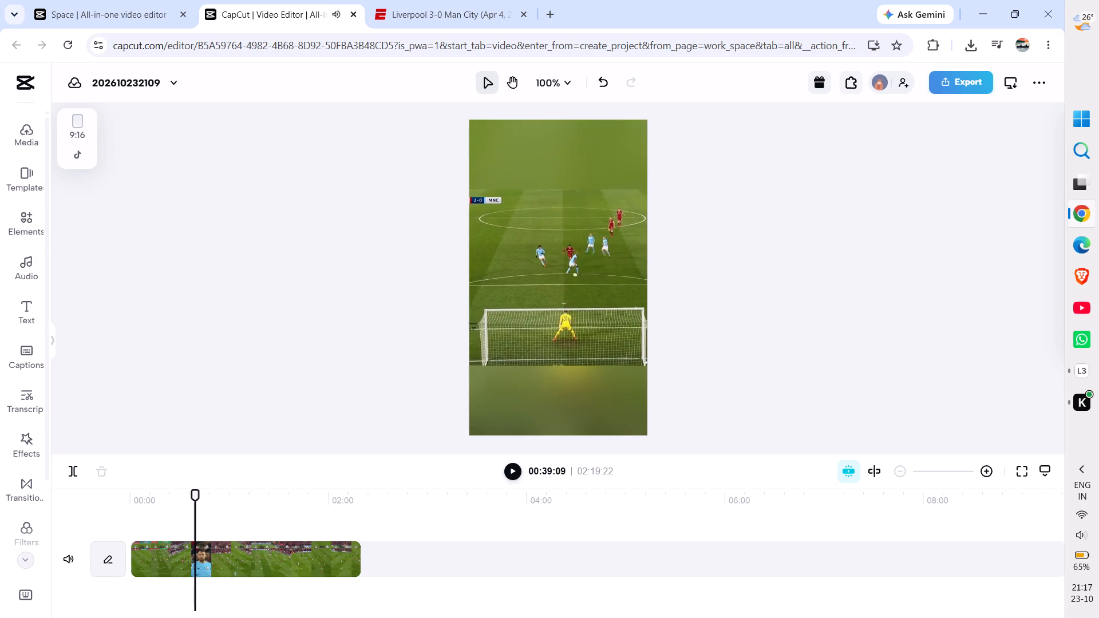
pyautogui.press('space')
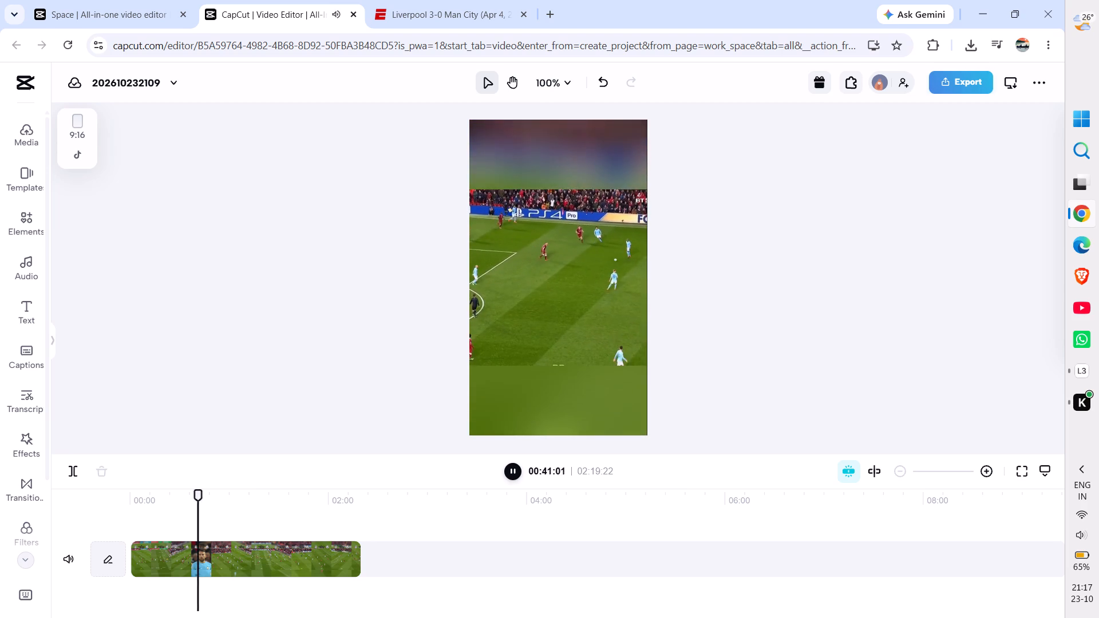
pyautogui.press('space')
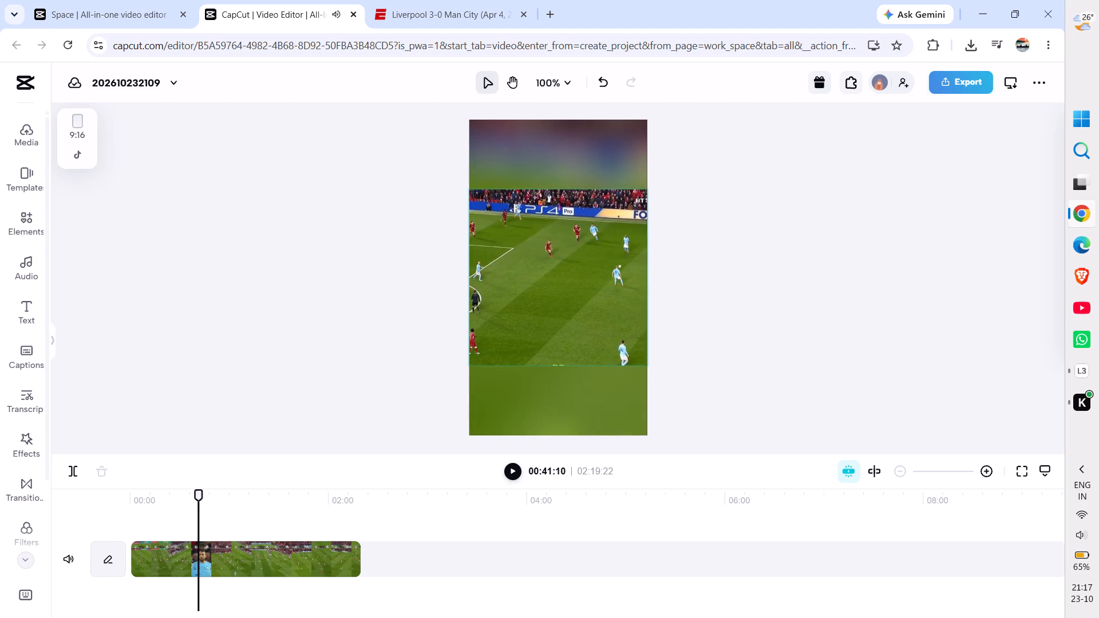
# Move the match clip slightly below the centre of the 9:16 canvas, keeping it horizontally centred.
pyautogui.click(567, 322)
pyautogui.click(567, 322)
pyautogui.moveTo(567, 322); pyautogui.dragTo(567, 349)
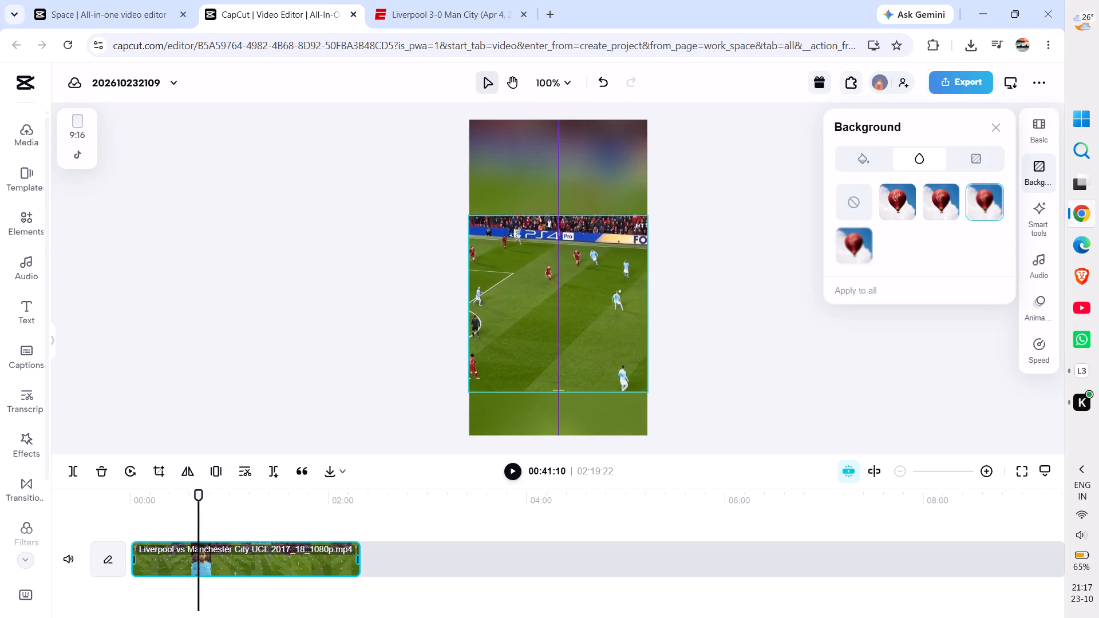
pyautogui.moveTo(567, 349); pyautogui.dragTo(567, 342)
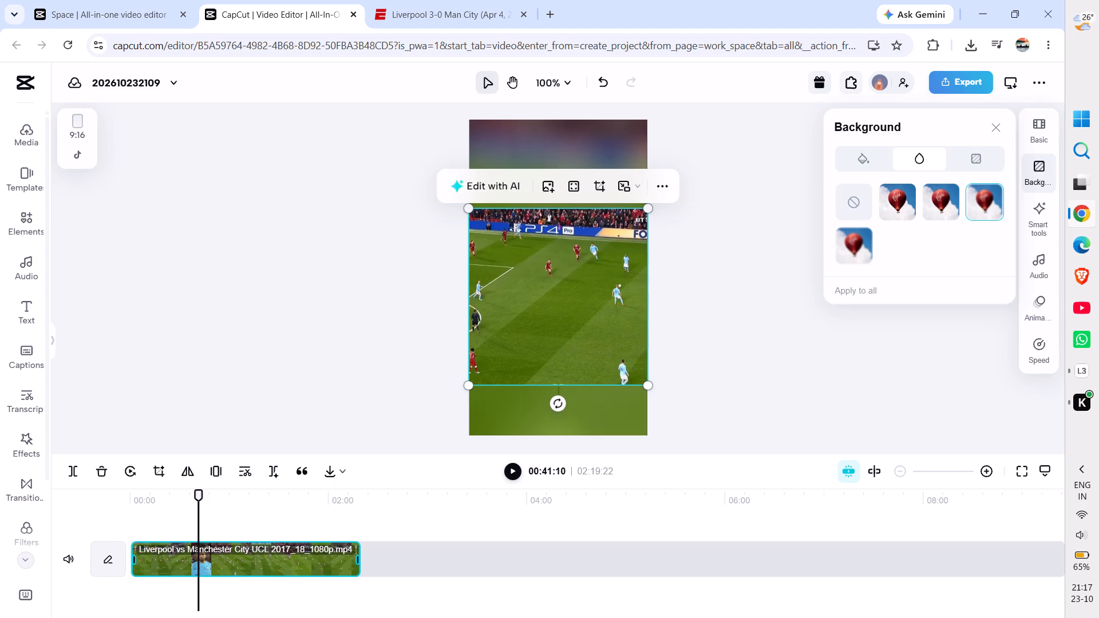
pyautogui.click(762, 322)
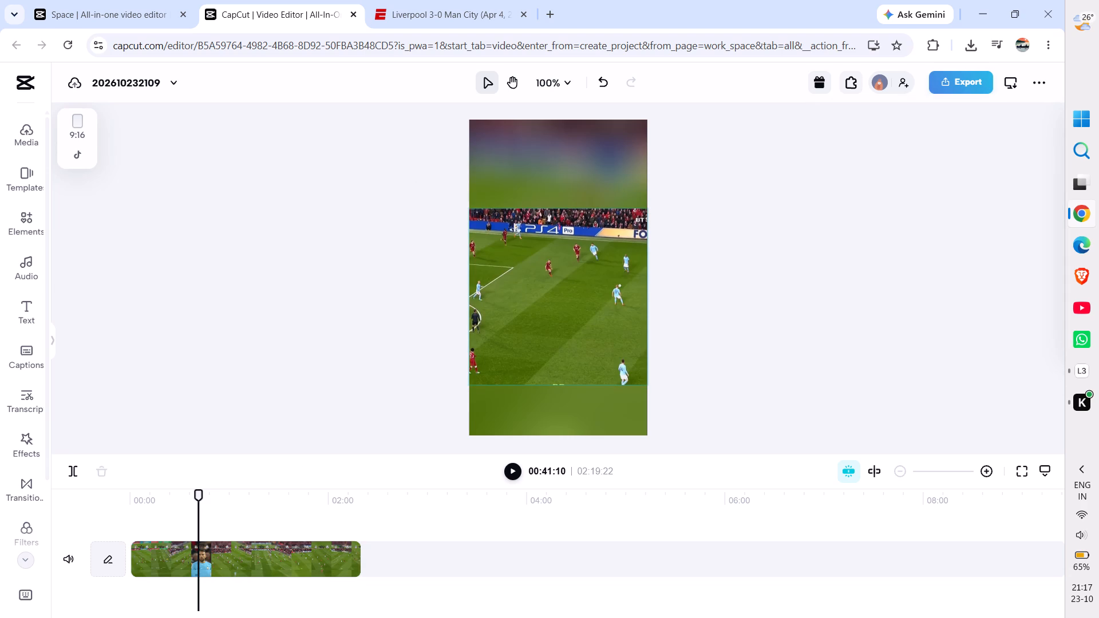
# Apply the Mic Hog voice changer to the match clip's audio.
pyautogui.click(539, 313)
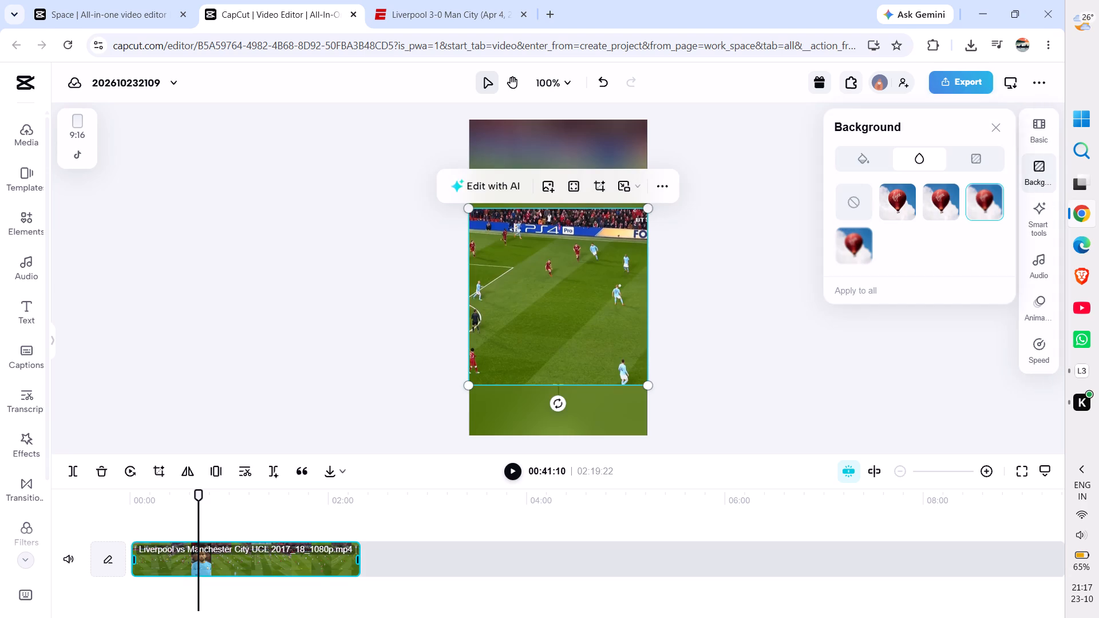
pyautogui.click(1035, 259)
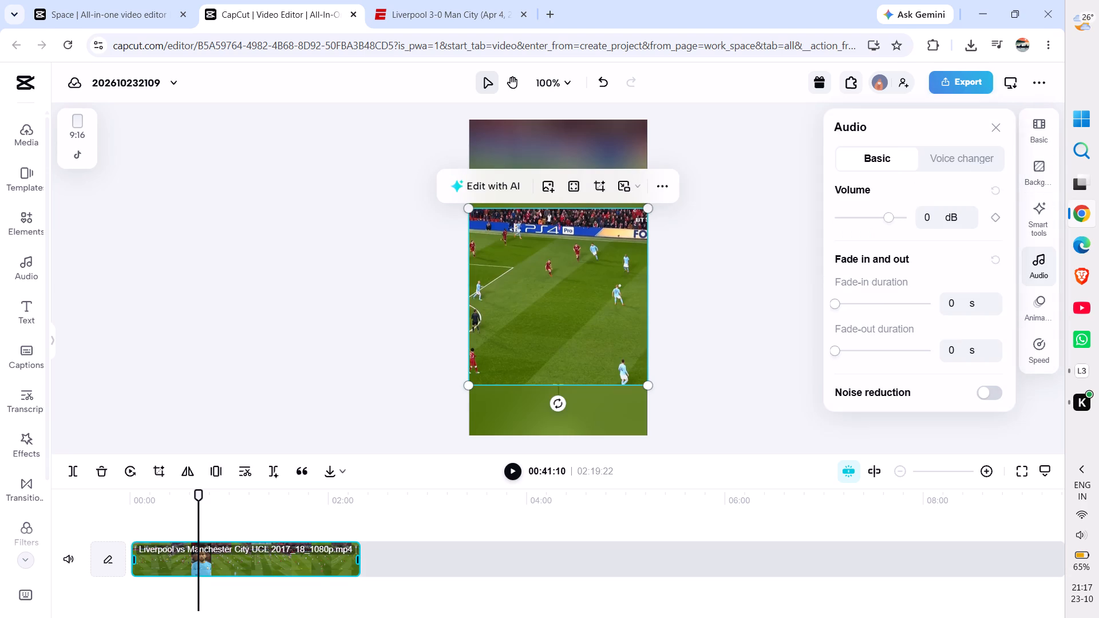
pyautogui.click(944, 164)
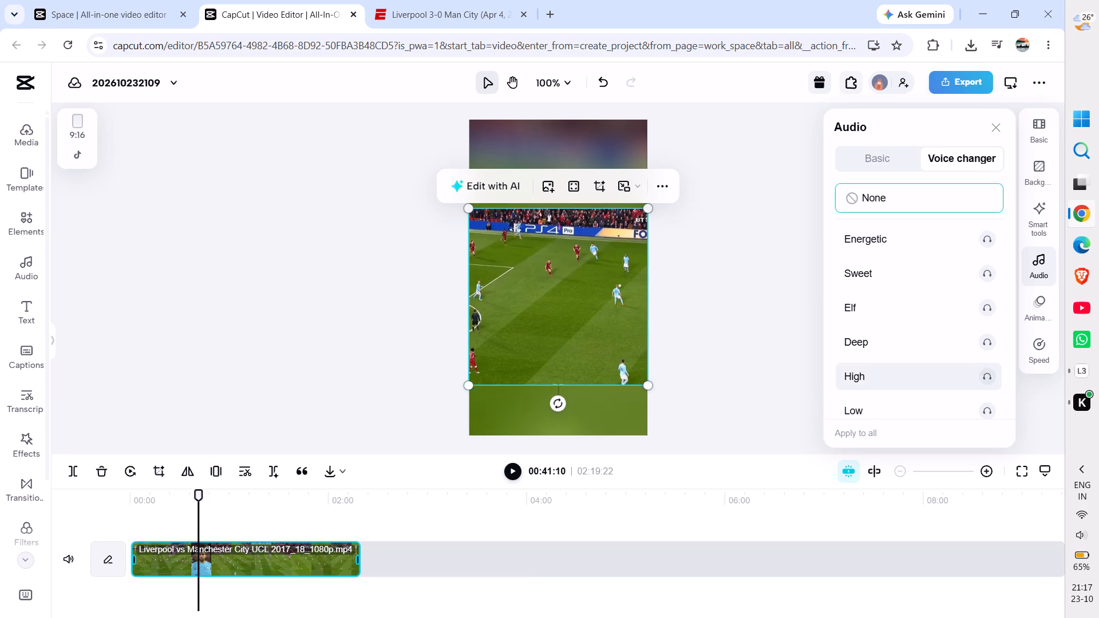
pyautogui.scroll(-1, 887, 367)
pyautogui.click(869, 401)
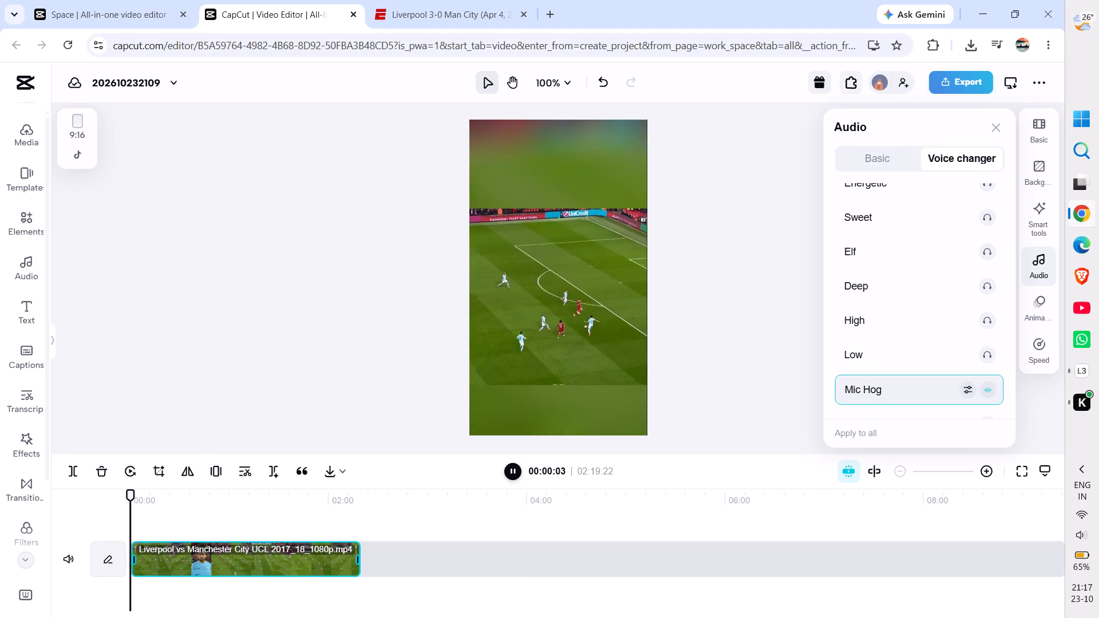
# Raise the match clip's audio volume to 7.2 dB and play the clip to hear it.
pyautogui.click(865, 151)
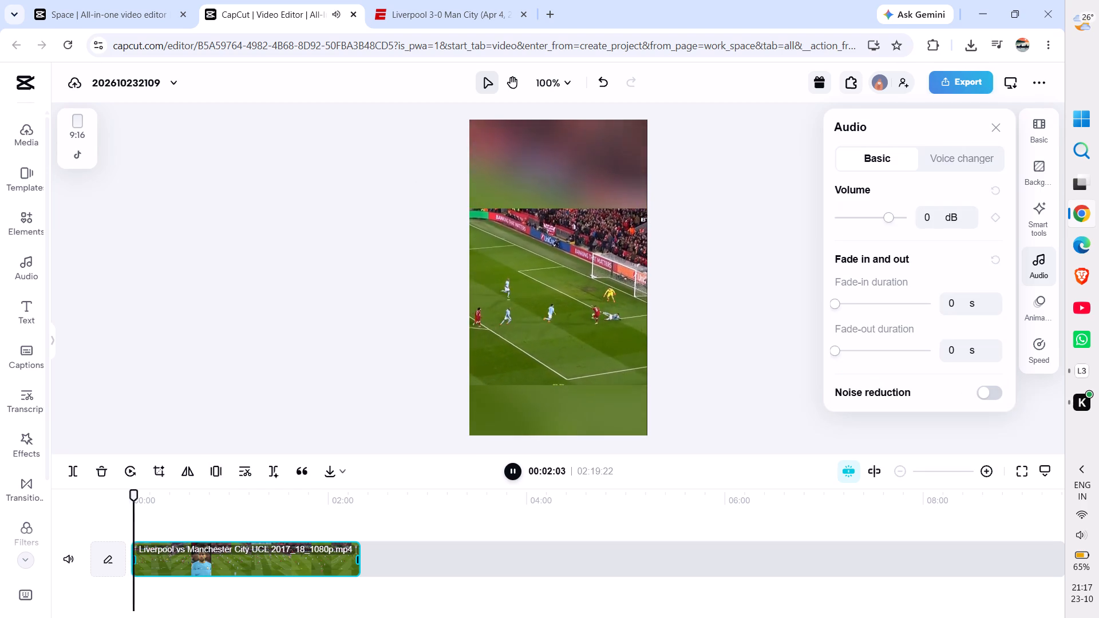
pyautogui.moveTo(887, 212); pyautogui.dragTo(895, 214)
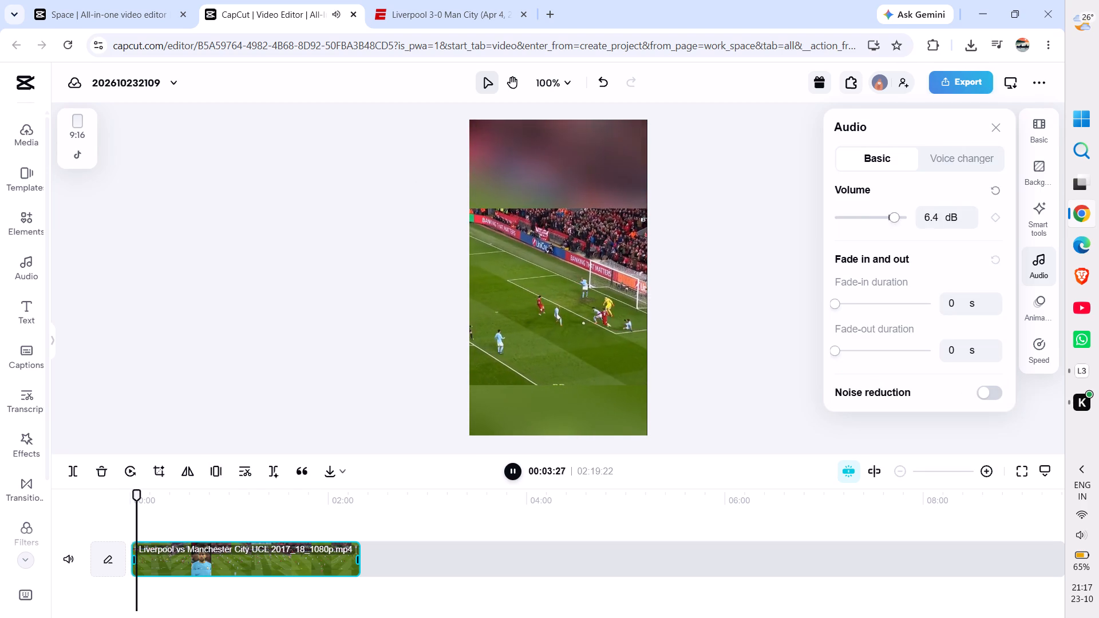
pyautogui.moveTo(895, 214); pyautogui.dragTo(895, 216)
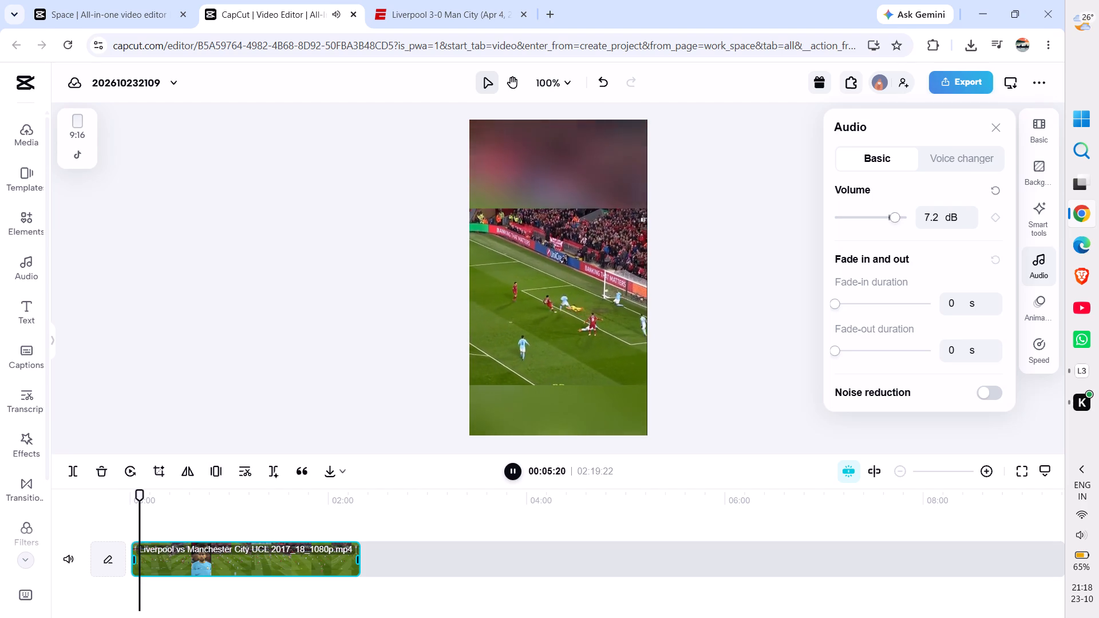
pyautogui.click(755, 229)
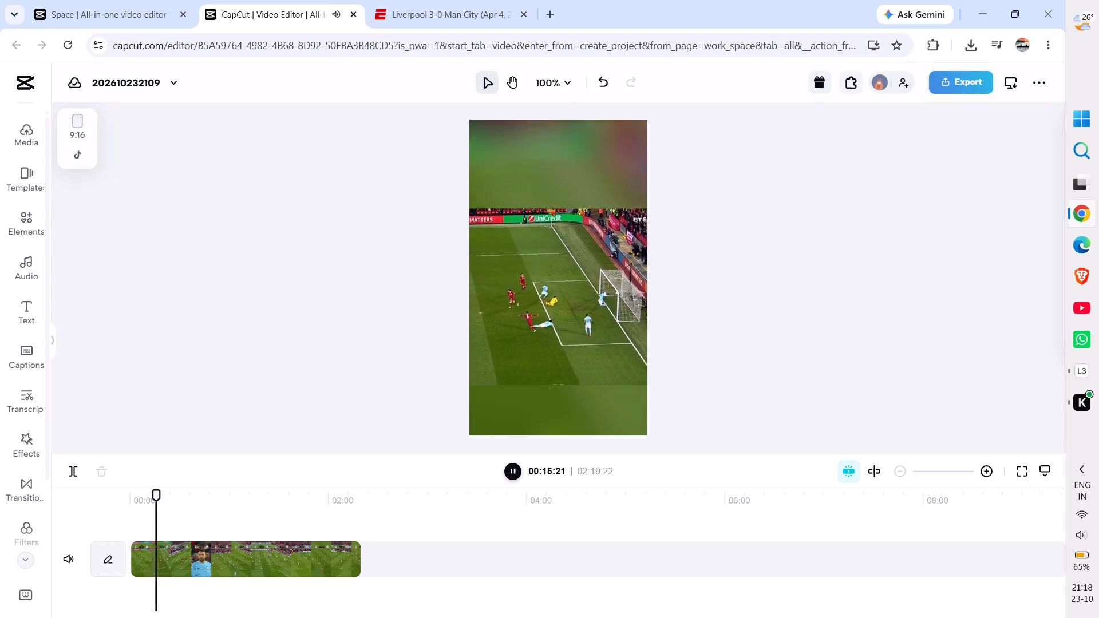
pyautogui.press('space')
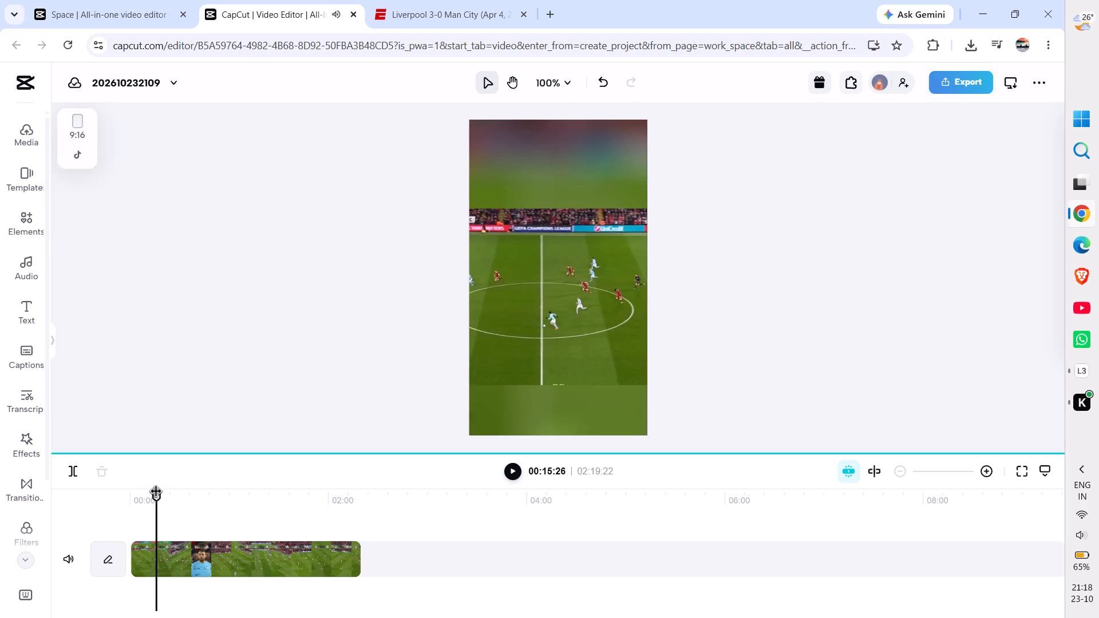
# Add the uploaded red L.F.C. Liver bird logo as an overlay at the very start of the timeline.
pyautogui.moveTo(156, 493); pyautogui.dragTo(72, 508)
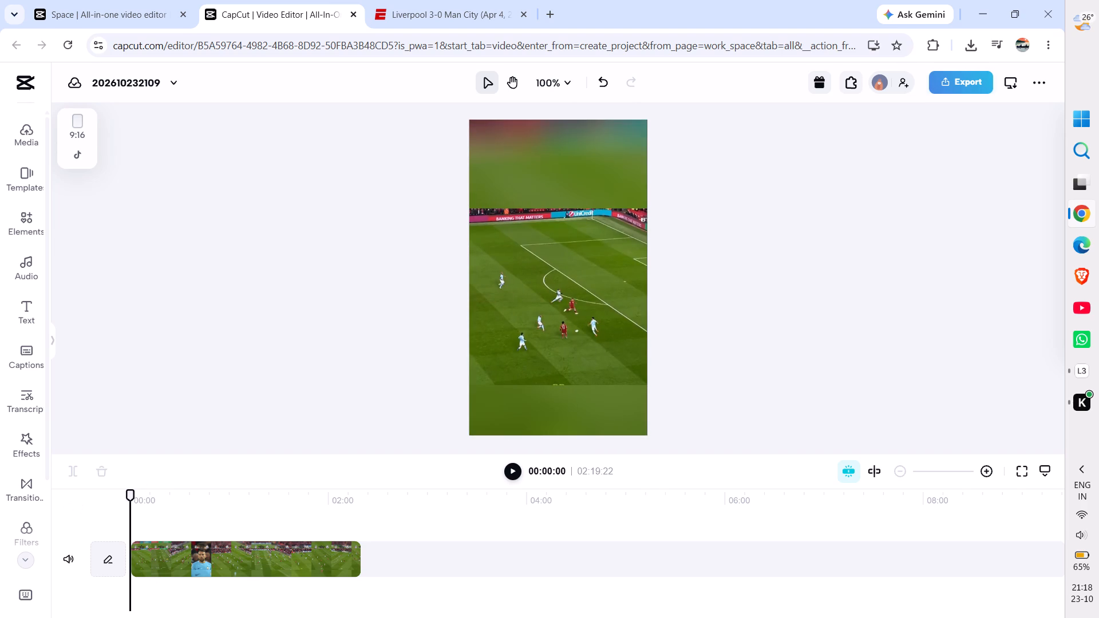
pyautogui.click(54, 336)
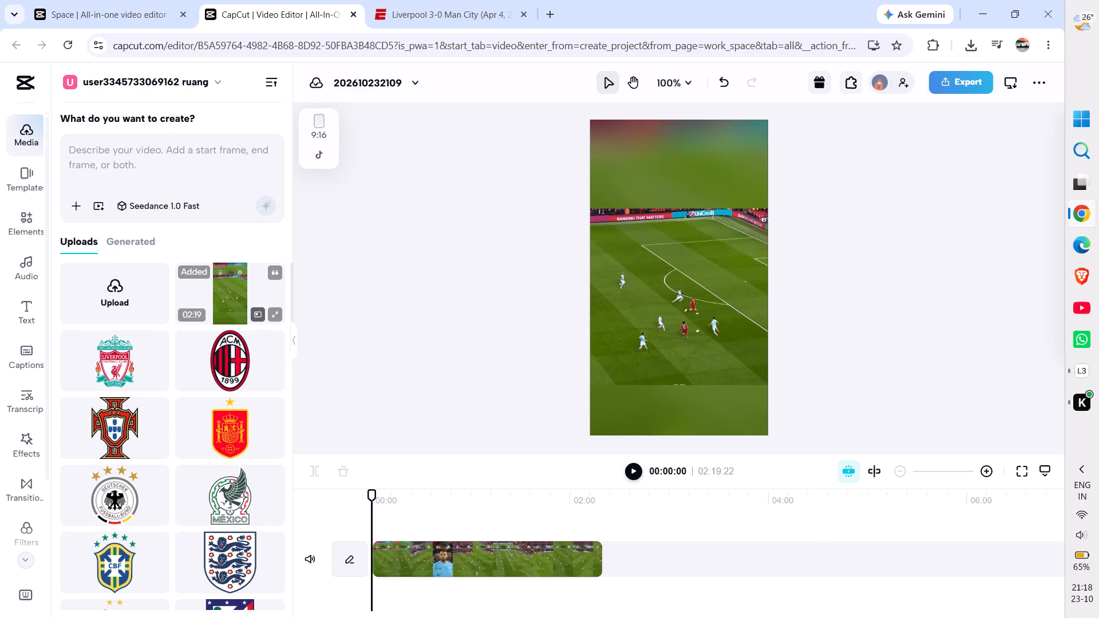
pyautogui.click(275, 312)
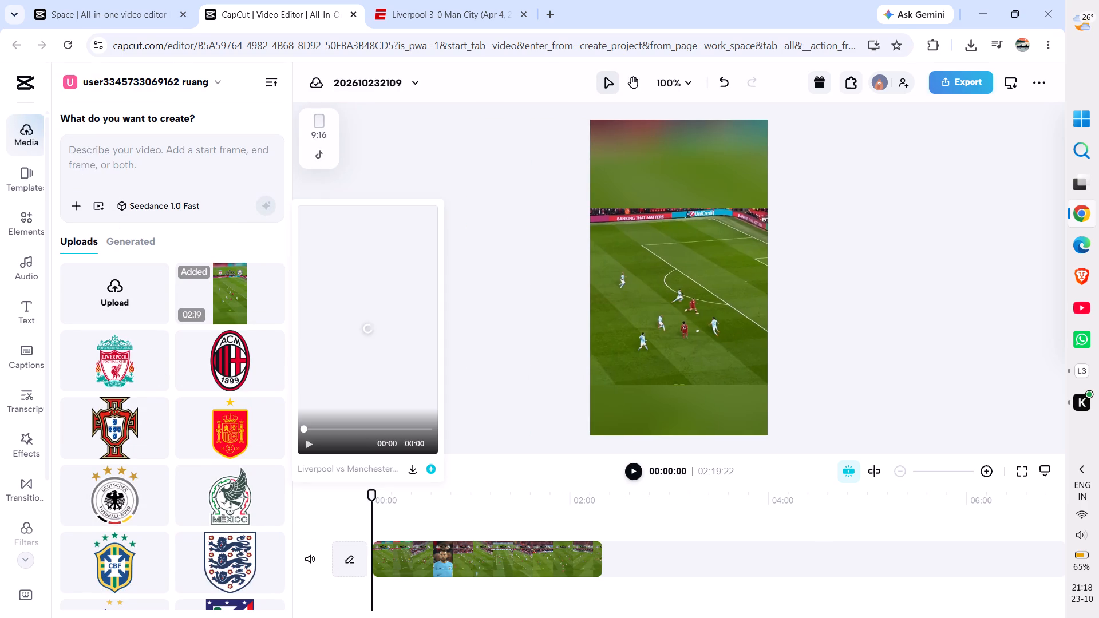
pyautogui.click(506, 245)
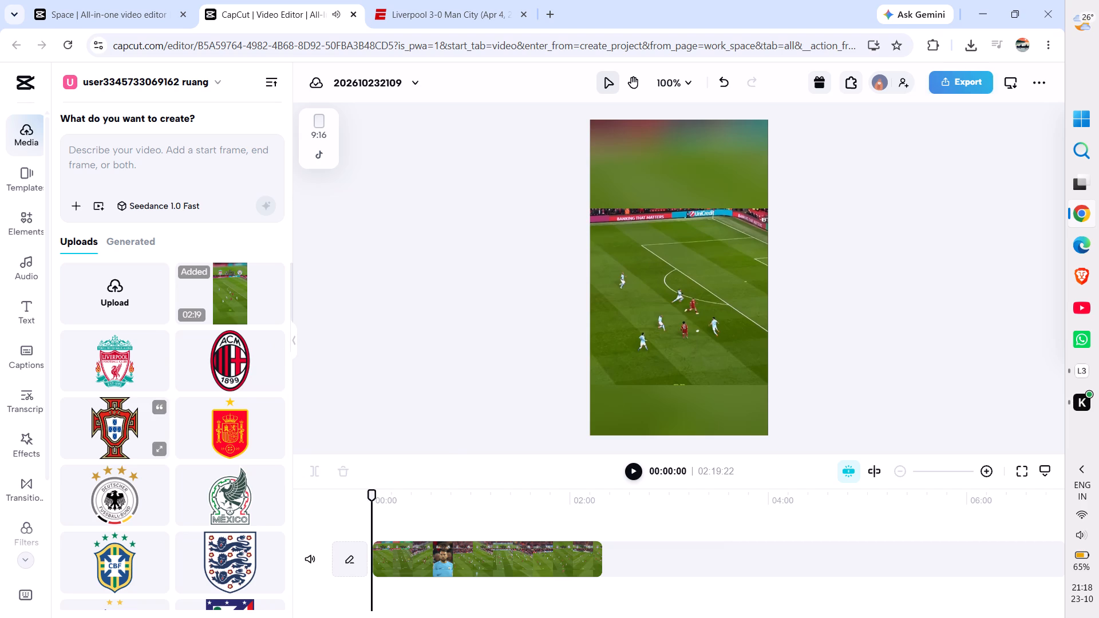
pyautogui.scroll(-7, 164, 438)
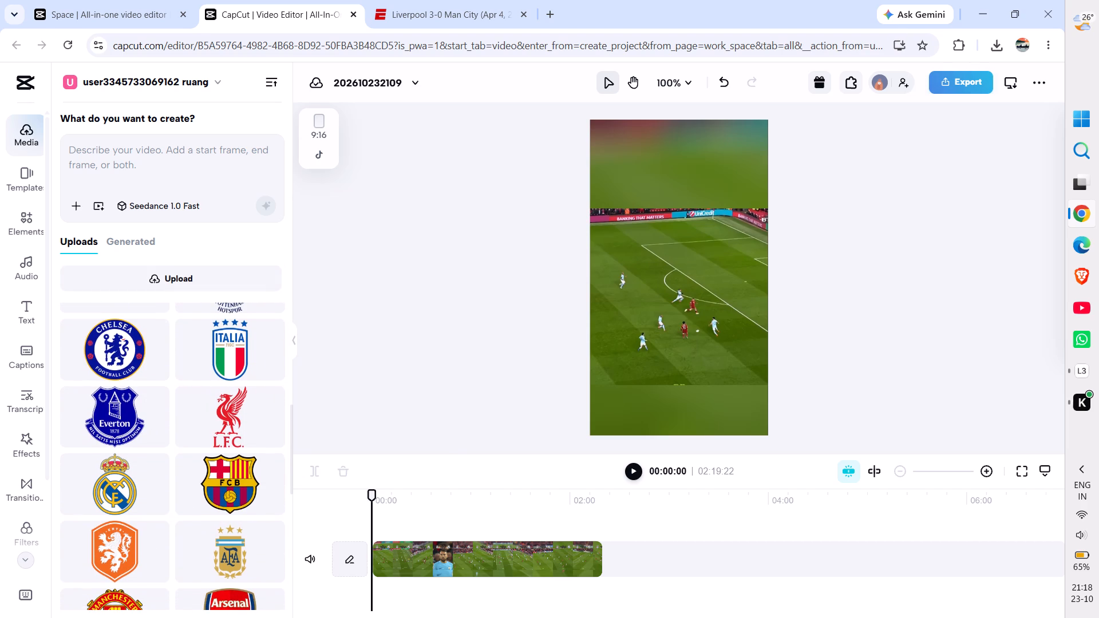
pyautogui.moveTo(199, 422); pyautogui.dragTo(613, 304)
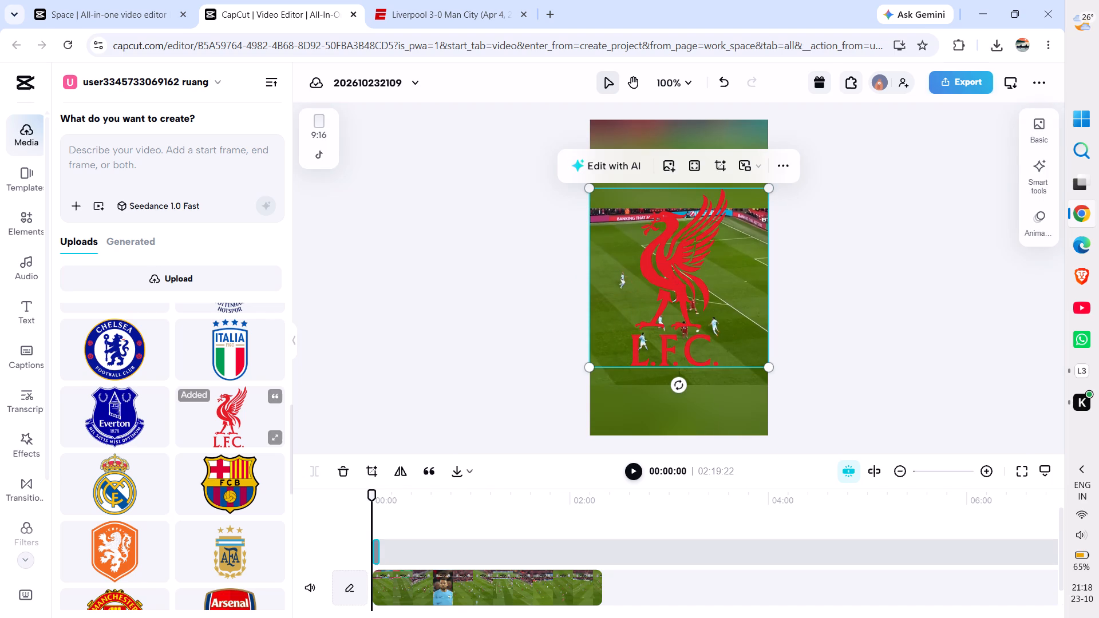
# Add the uploaded Manchester City crest as another overlay at the start, and hide the media library.
pyautogui.scroll(-4, 181, 413)
pyautogui.moveTo(97, 497); pyautogui.dragTo(643, 306)
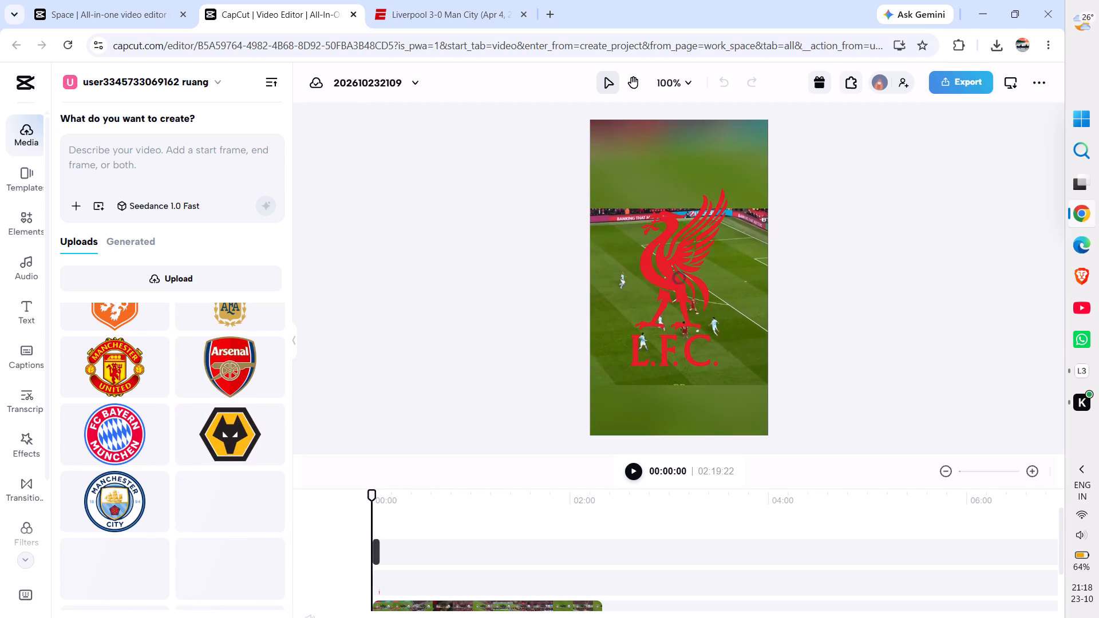
pyautogui.click(292, 344)
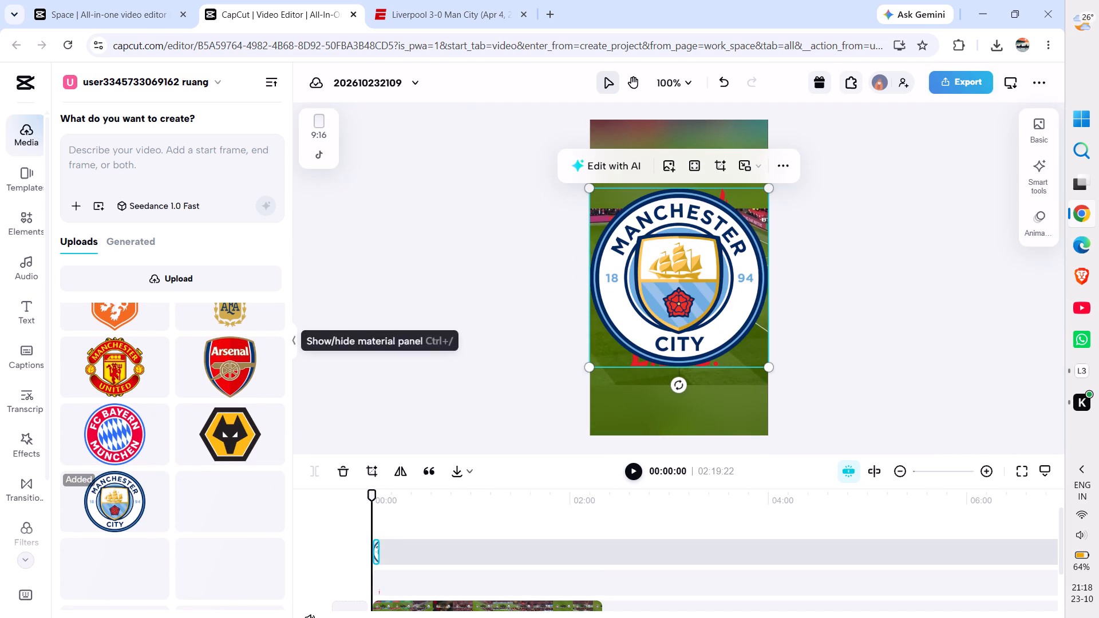
pyautogui.click(580, 272)
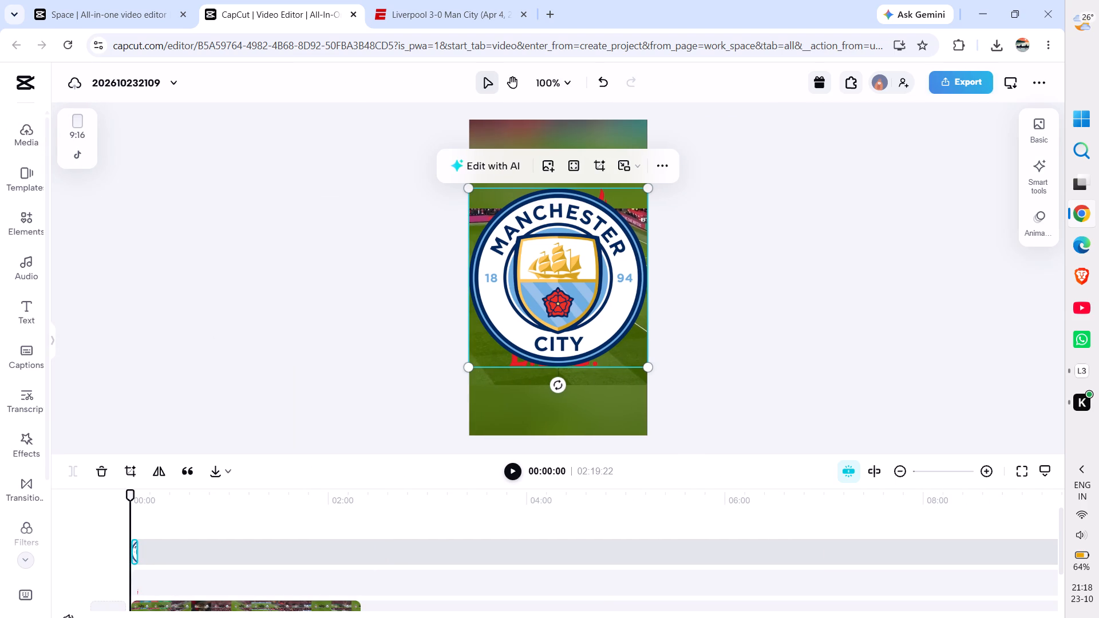
# Scale the Manchester City crest to 20% and move it into the blurred area above the footage, on the right side of the frame.
pyautogui.click(1034, 124)
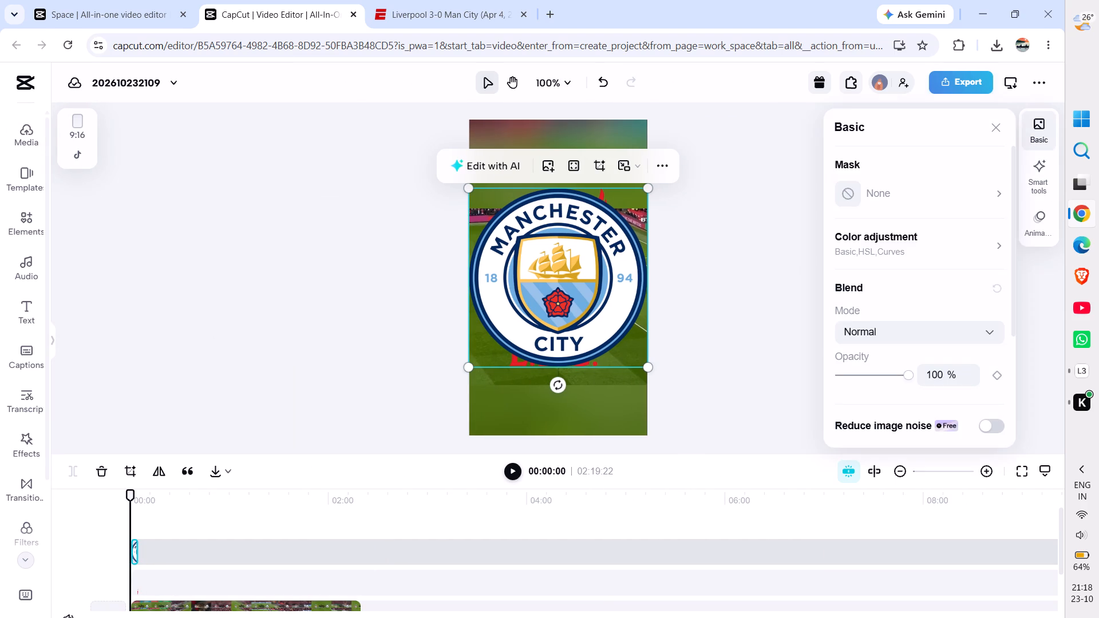
pyautogui.scroll(-4, 894, 399)
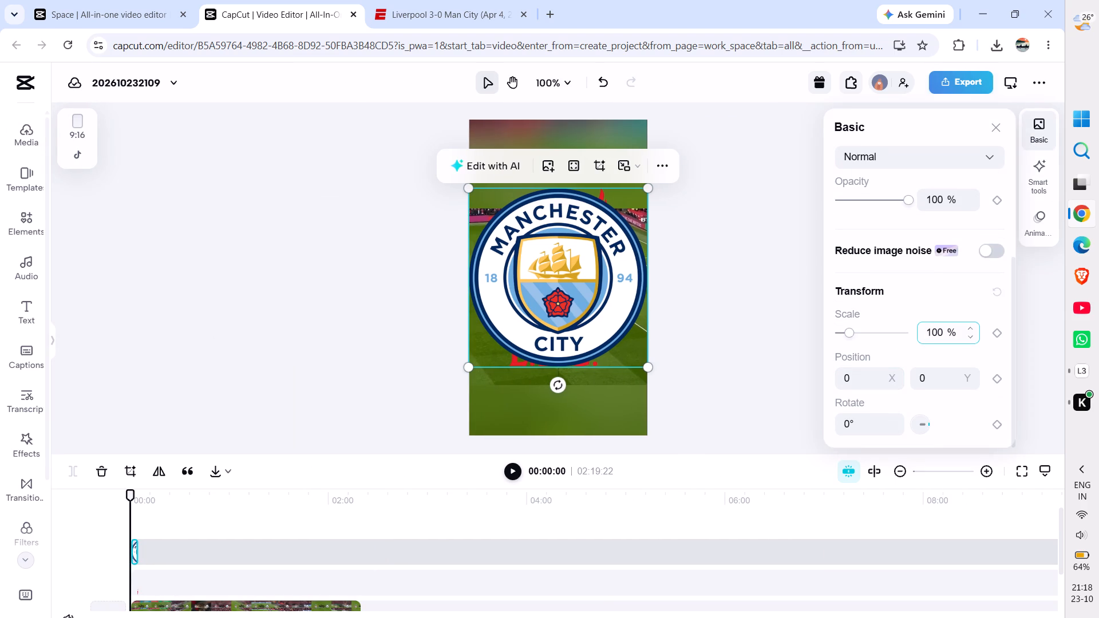
pyautogui.click(936, 336)
pyautogui.press('BackSpace')
pyautogui.press('BackSpace')
pyautogui.press('2')
pyautogui.press('Return')
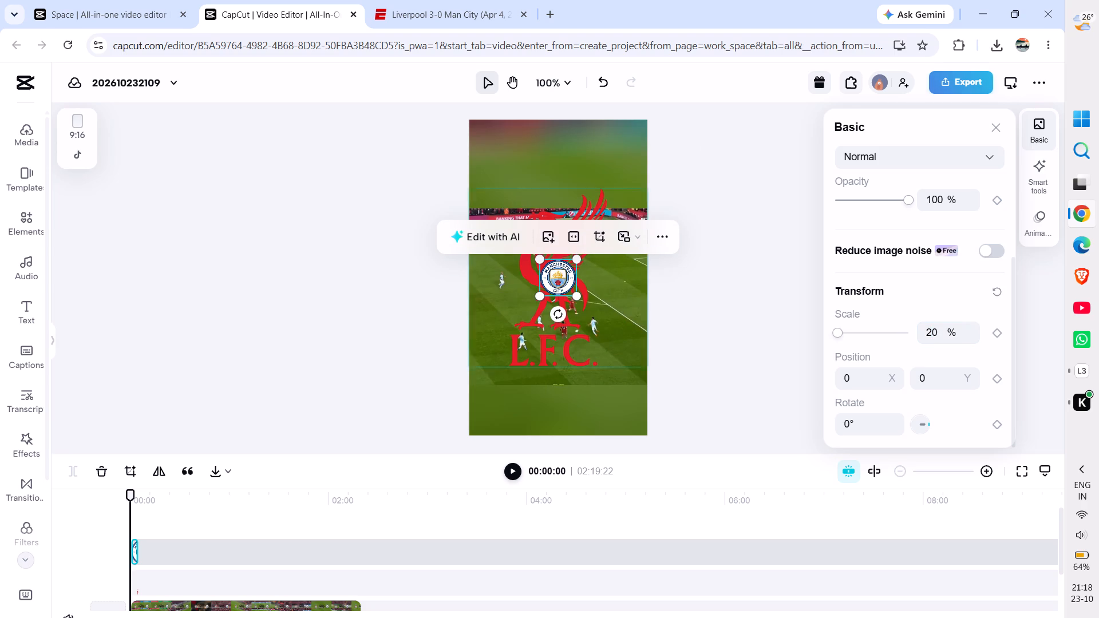
pyautogui.moveTo(558, 270); pyautogui.dragTo(616, 175)
# Scale the red L.F.C. logo to 20%.
pyautogui.click(566, 258)
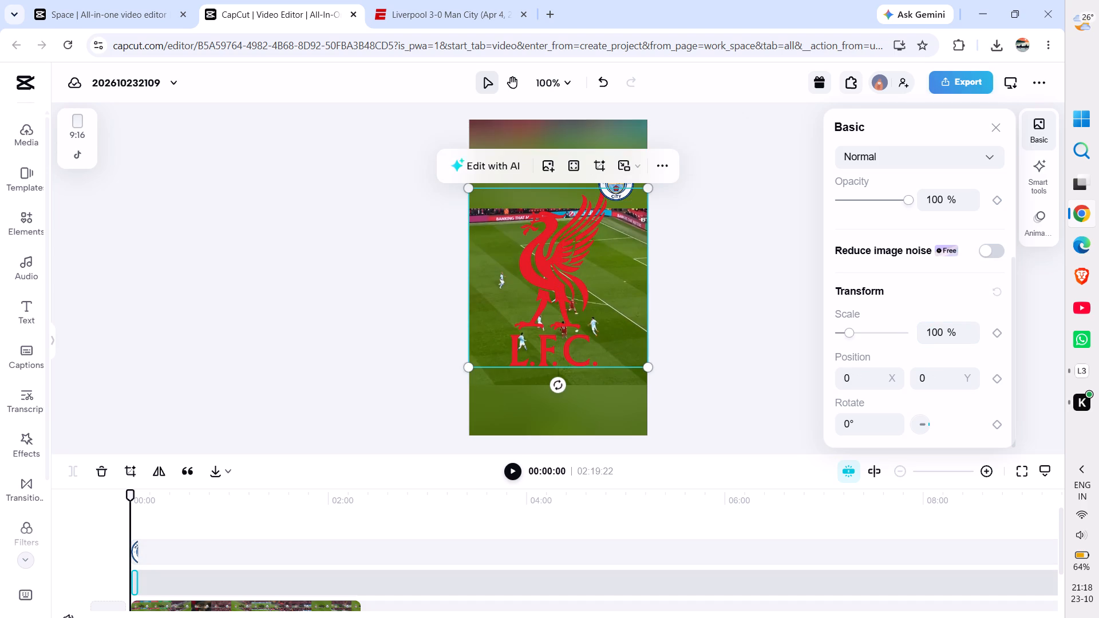
pyautogui.click(935, 336)
pyautogui.press('BackSpace')
pyautogui.press('BackSpace')
pyautogui.press('2')
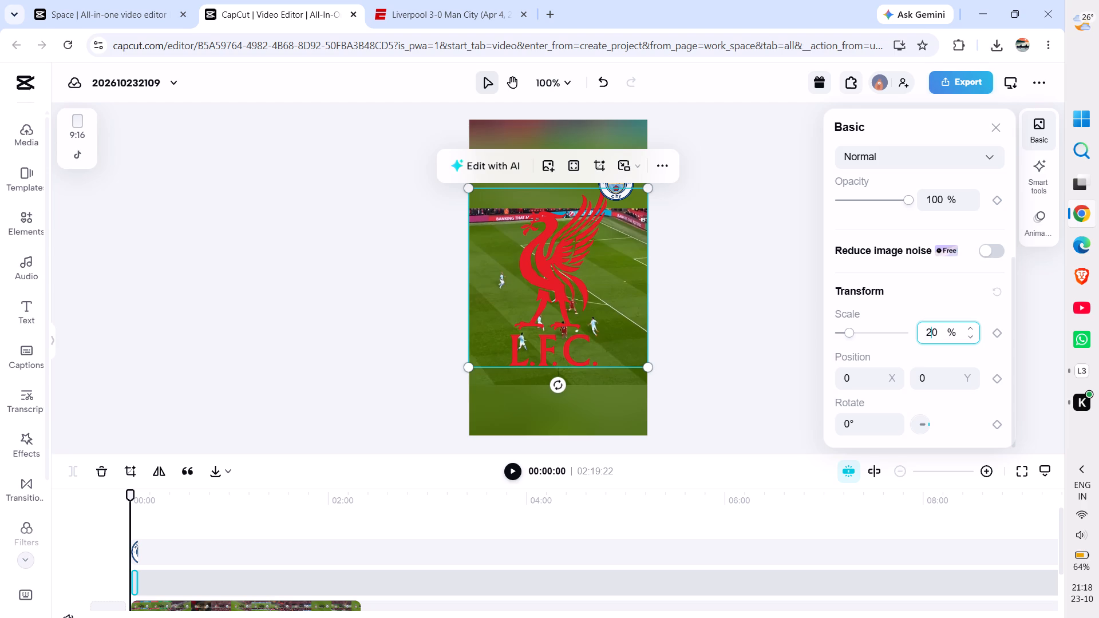
pyautogui.press('Return')
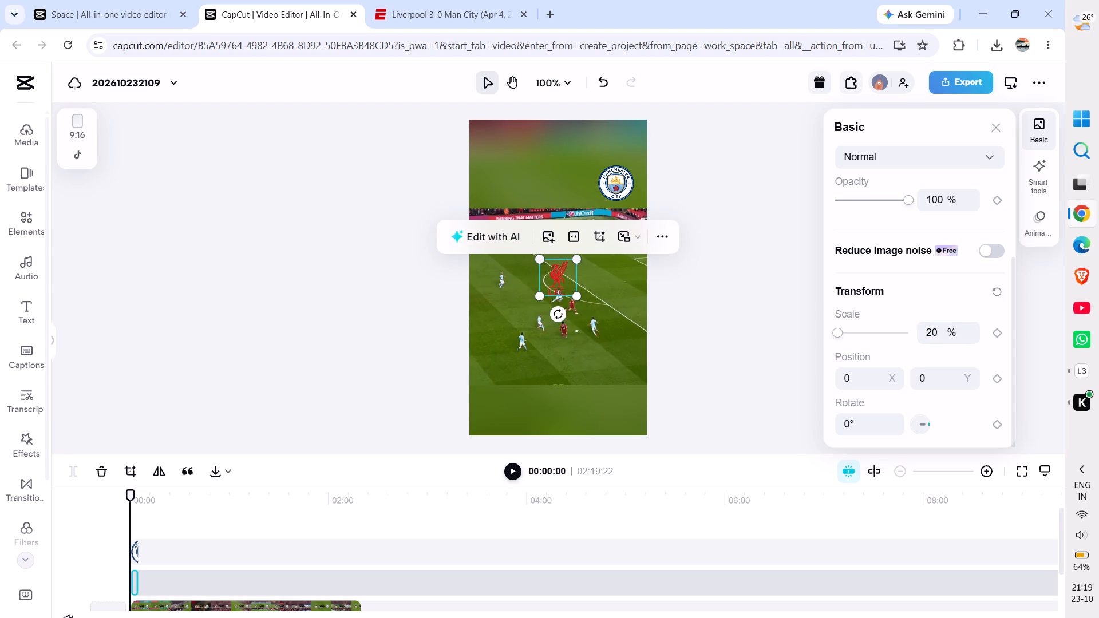
# Position the L.F.C. logo above the footage on the left side of the frame, opposite the Manchester City crest, at about X -235, Y 370.
pyautogui.moveTo(564, 271); pyautogui.dragTo(506, 177)
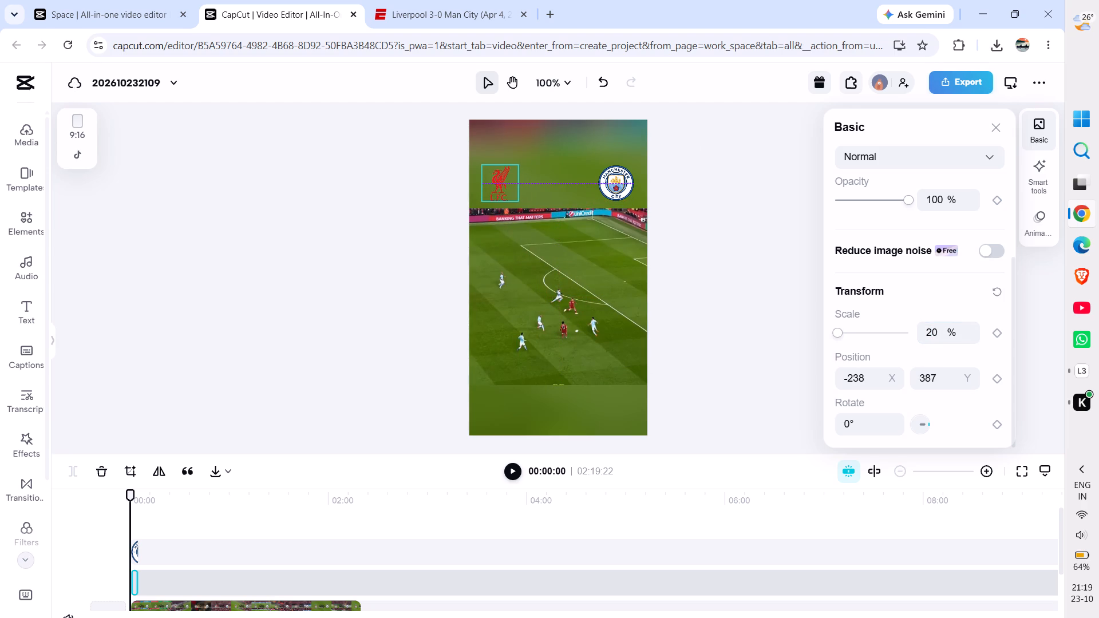
pyautogui.moveTo(506, 177); pyautogui.dragTo(504, 179)
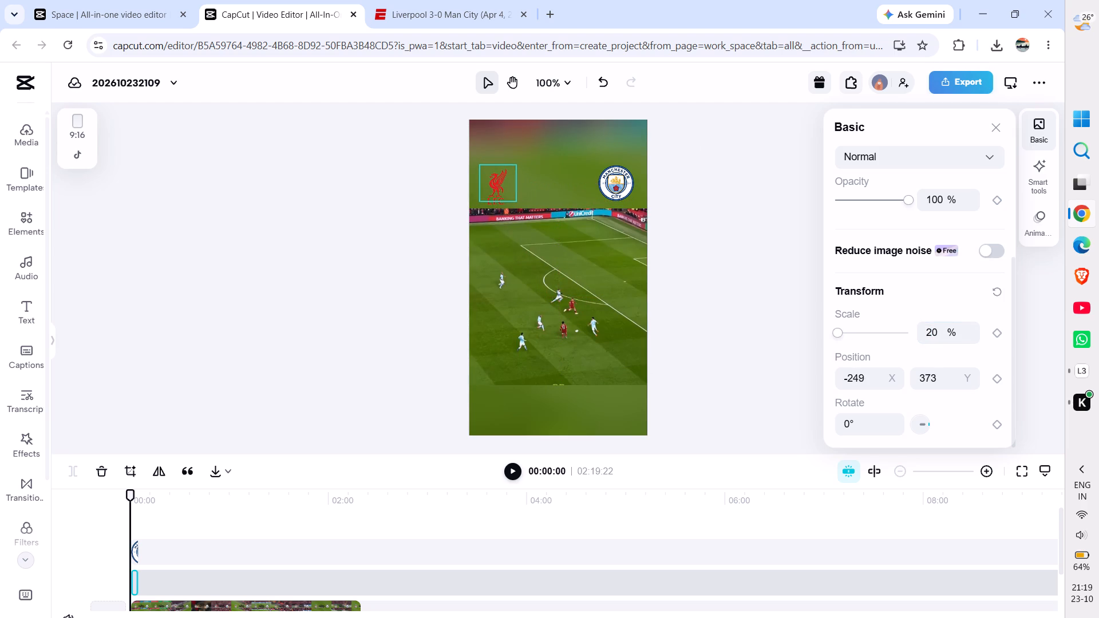
pyautogui.moveTo(504, 179); pyautogui.dragTo(513, 178)
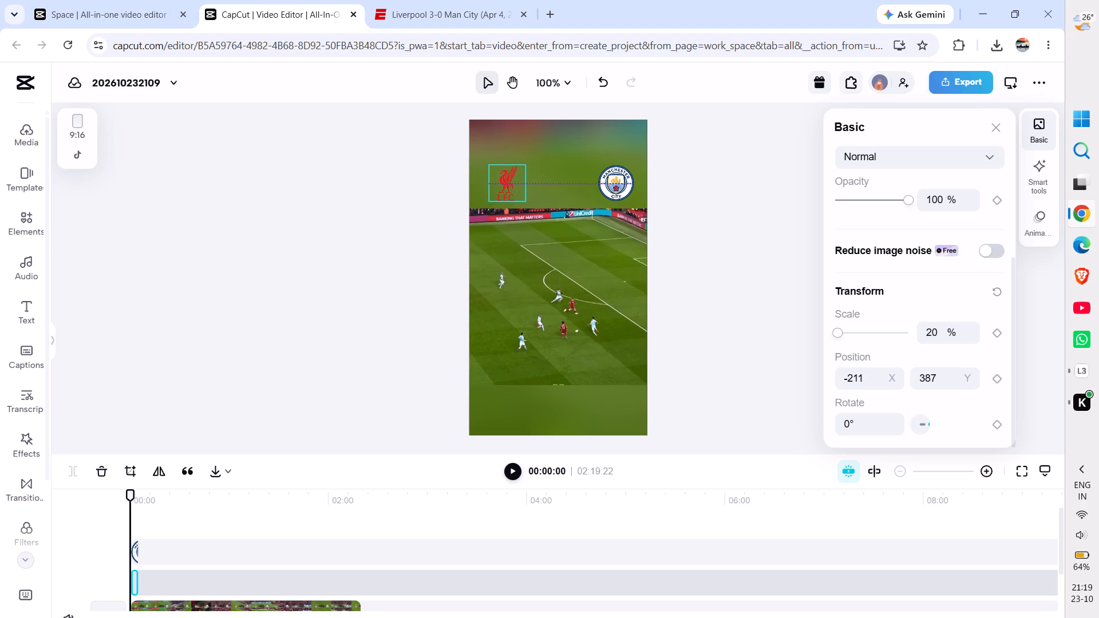
pyautogui.moveTo(513, 178); pyautogui.dragTo(507, 179)
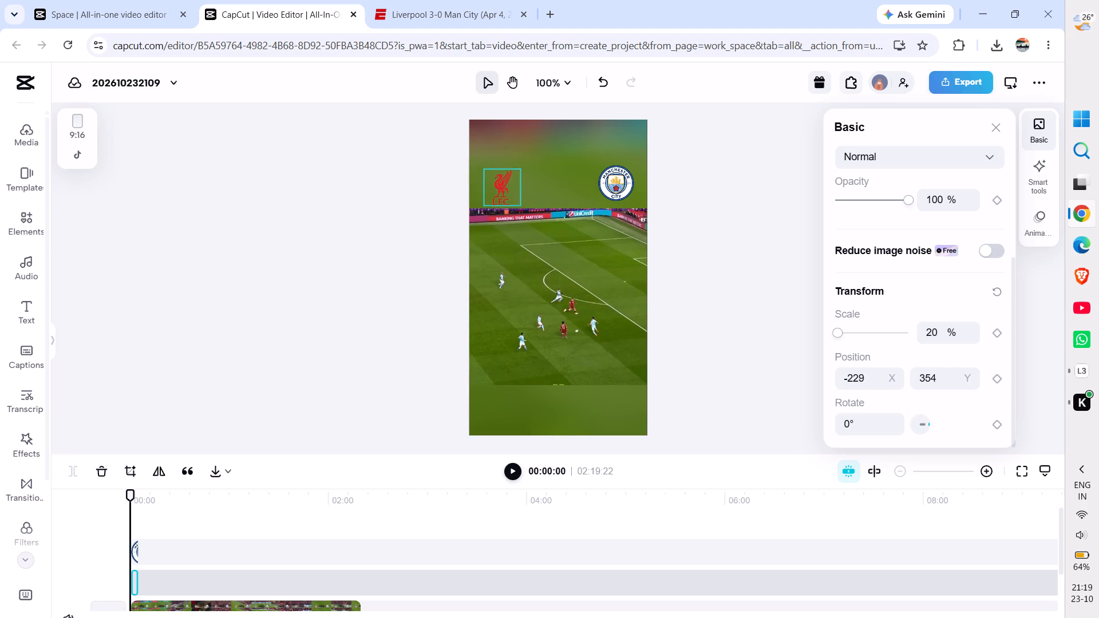
pyautogui.moveTo(507, 179); pyautogui.dragTo(507, 181)
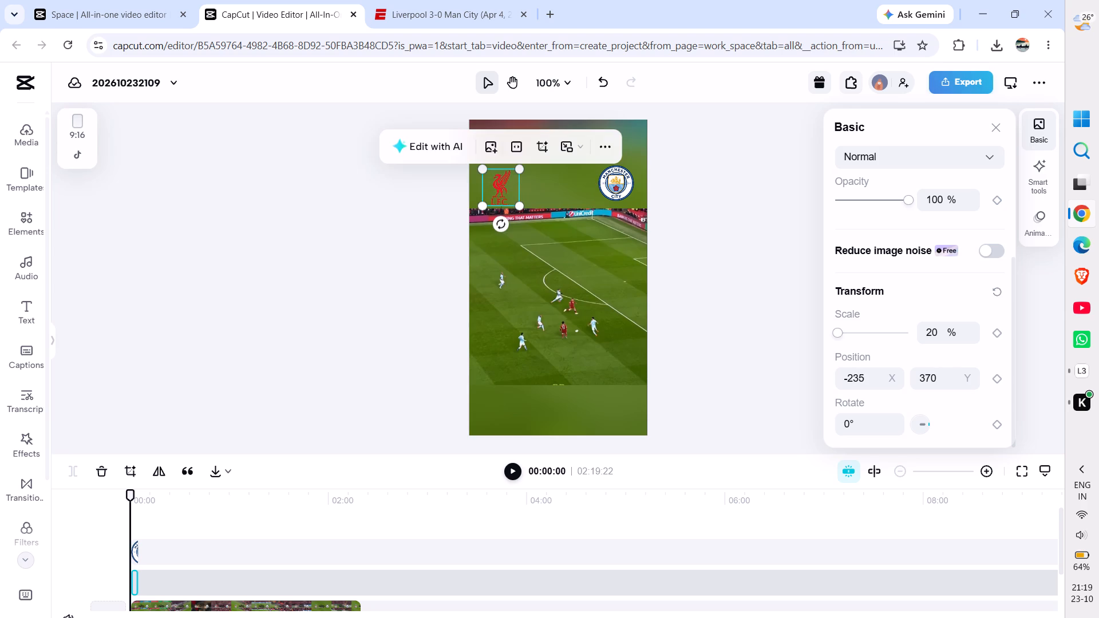
pyautogui.click(343, 245)
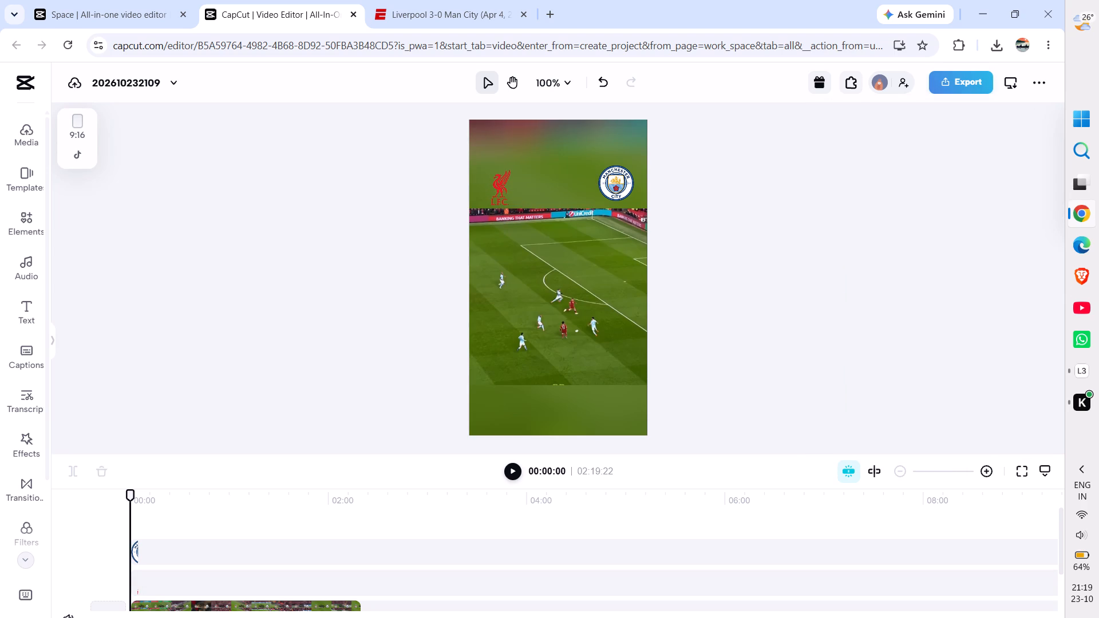
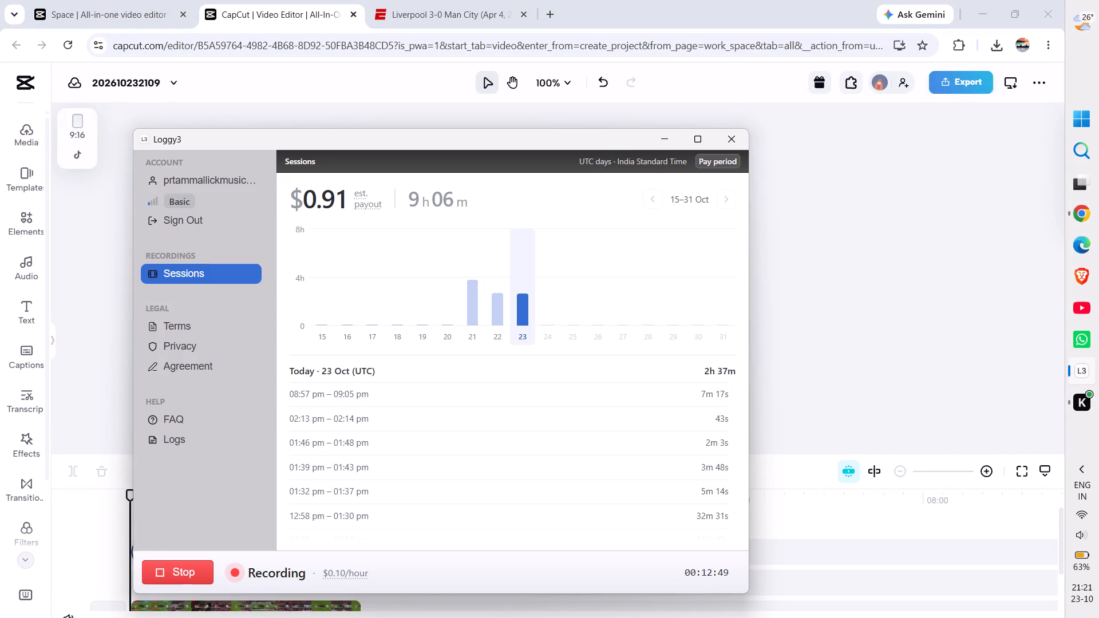
# Return to the CapCut project and lower the Manchester City crest to just above the footage, at about X 239, Y 354.
pyautogui.click(759, 300)
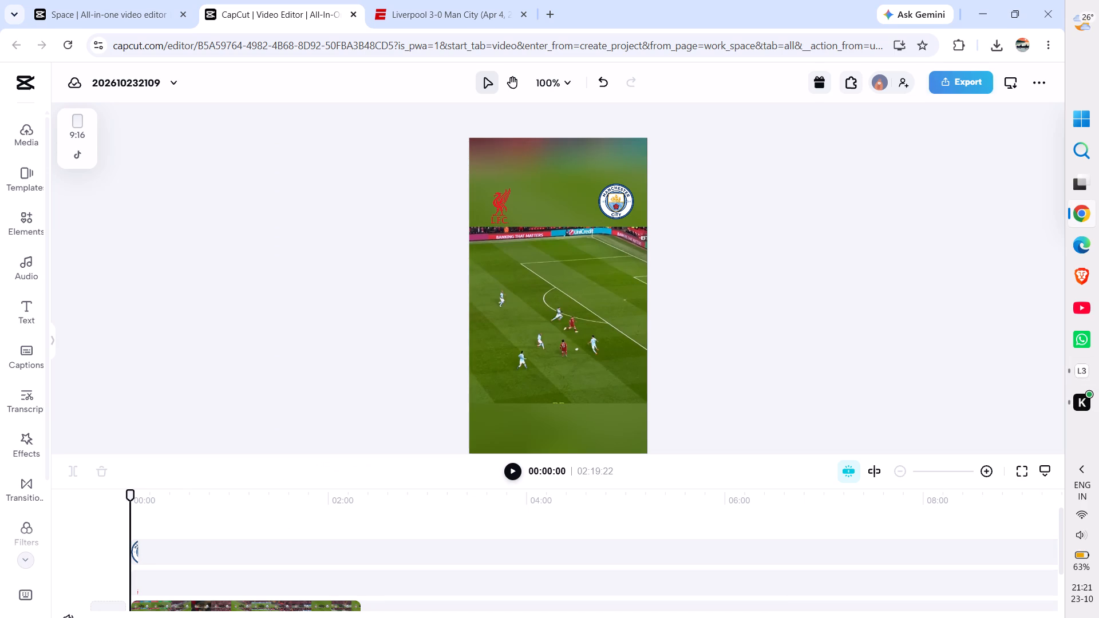
pyautogui.hotkey('ctrl', '=')
pyautogui.hotkey('ctrl', '=')
pyautogui.hotkey('ctrl', '=')
pyautogui.hotkey('ctrl', '=')
pyautogui.hotkey('ctrl', '=')
pyautogui.hotkey('ctrl', '=')
pyautogui.hotkey('ctrl', '=')
pyautogui.hotkey('ctrl', '=')
pyautogui.hotkey('ctrl', '=')
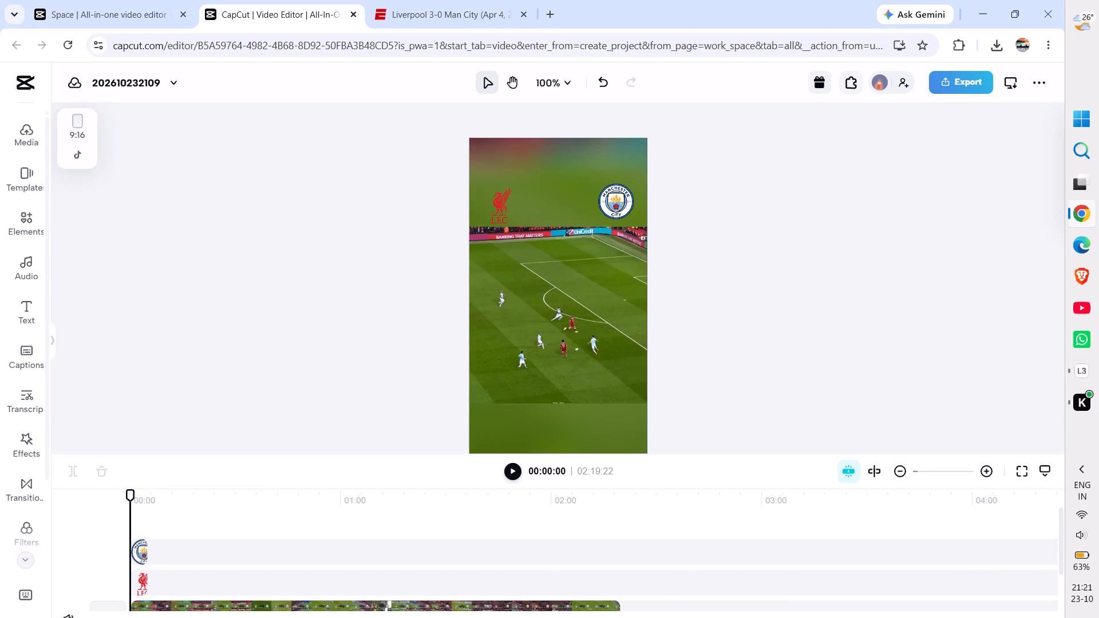
pyautogui.hotkey('ctrl', '=')
pyautogui.hotkey('ctrl', '=')
pyautogui.hotkey('ctrl', '=')
pyautogui.hotkey('ctrl', '=')
pyautogui.hotkey('ctrl', '=')
pyautogui.hotkey('ctrl', '=')
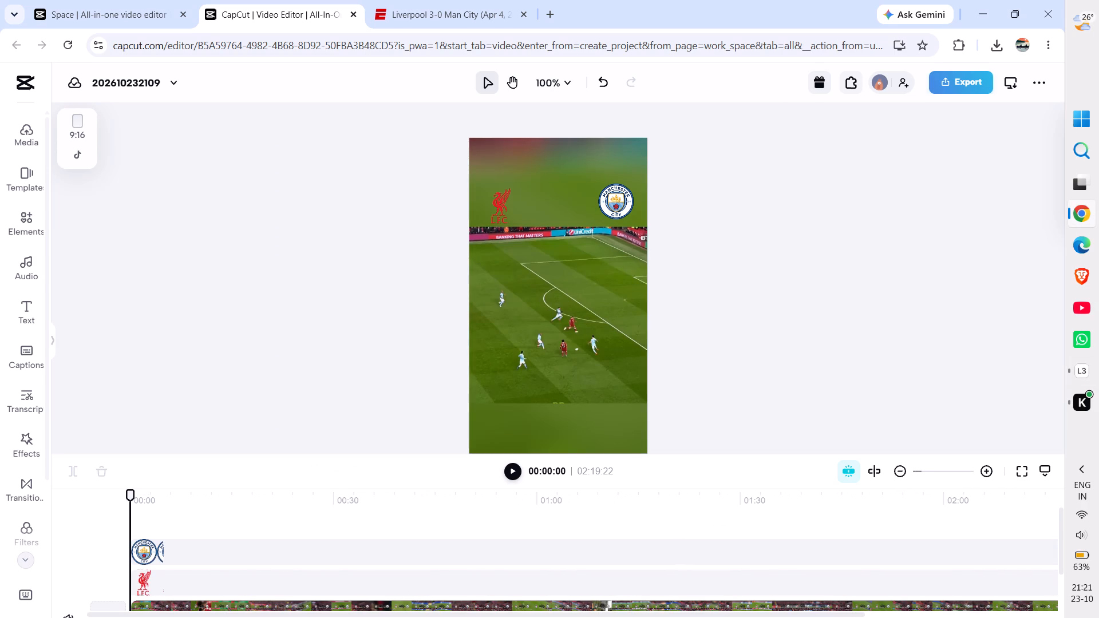
pyautogui.hotkey('ctrl', '-')
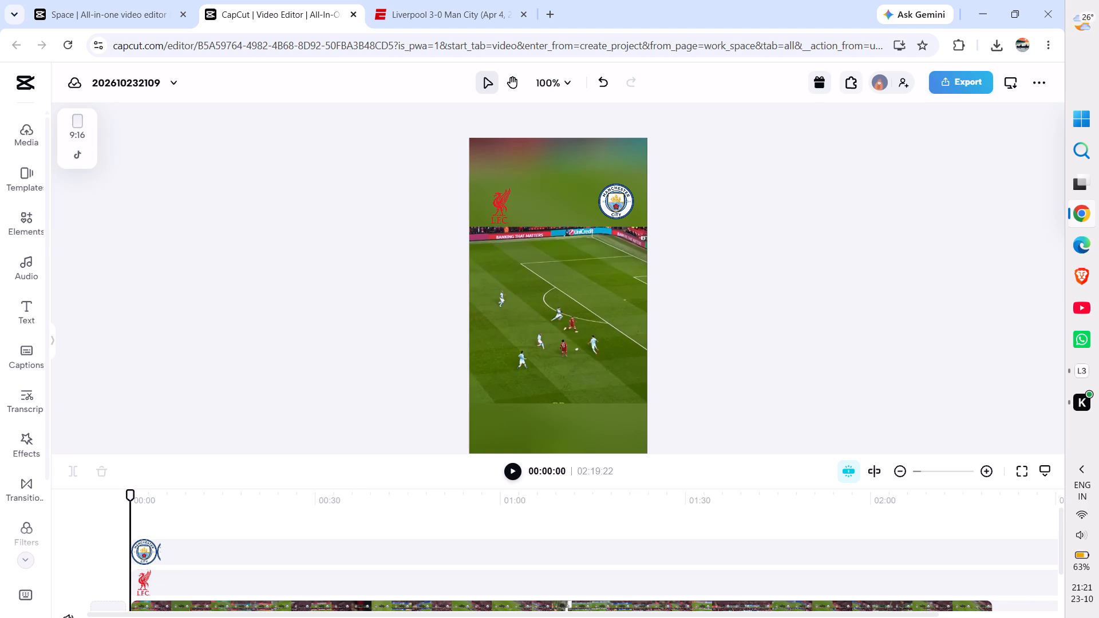
pyautogui.click(504, 213)
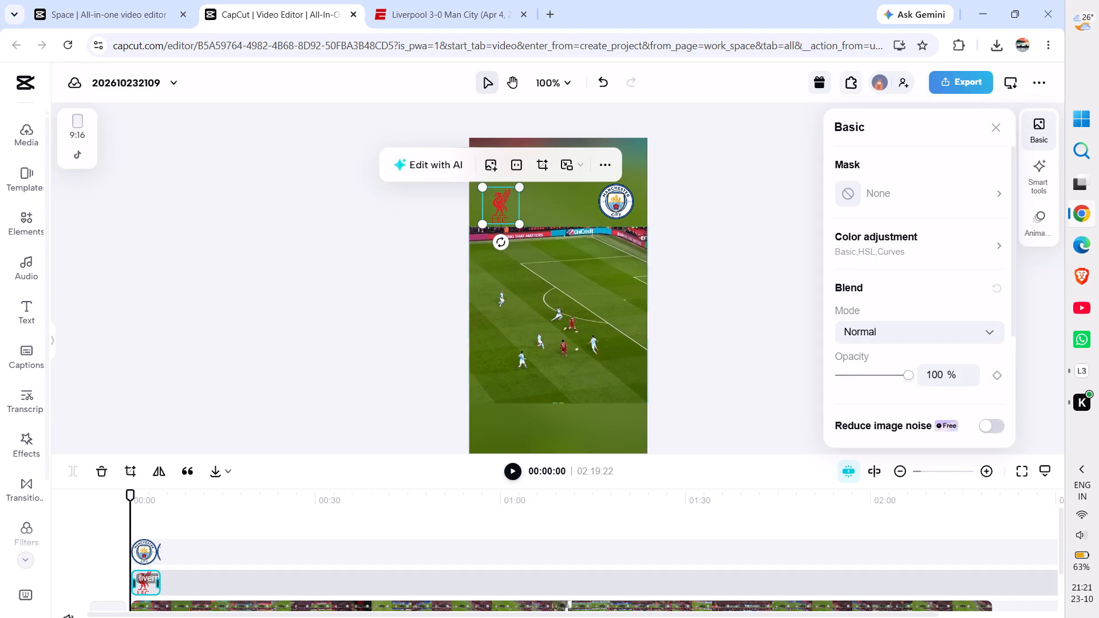
pyautogui.click(615, 208)
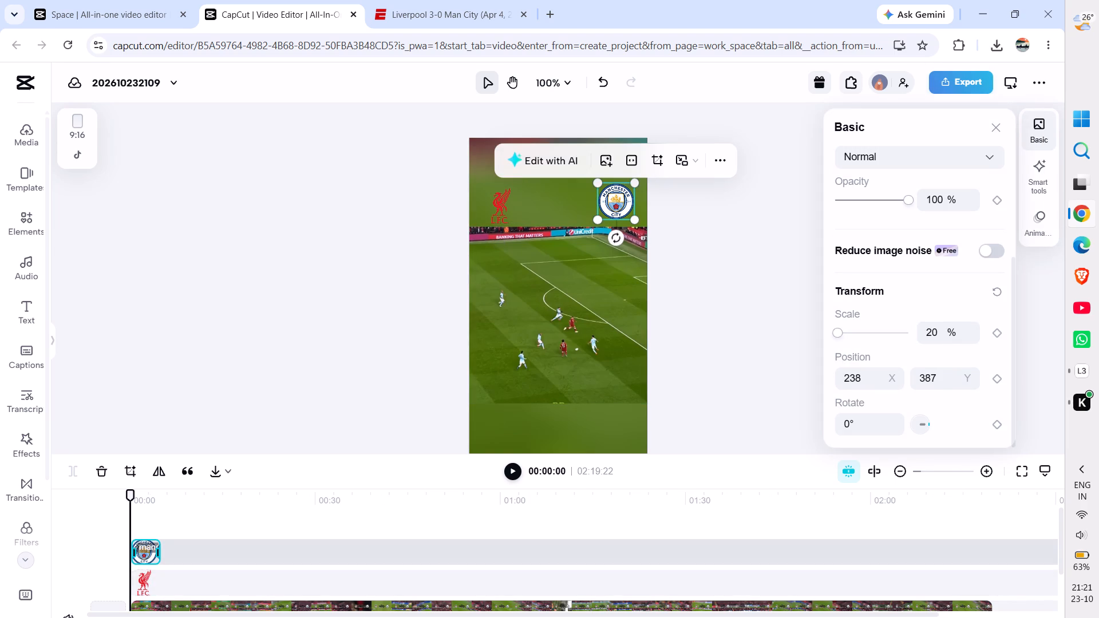
pyautogui.click(552, 81)
pyautogui.click(524, 260)
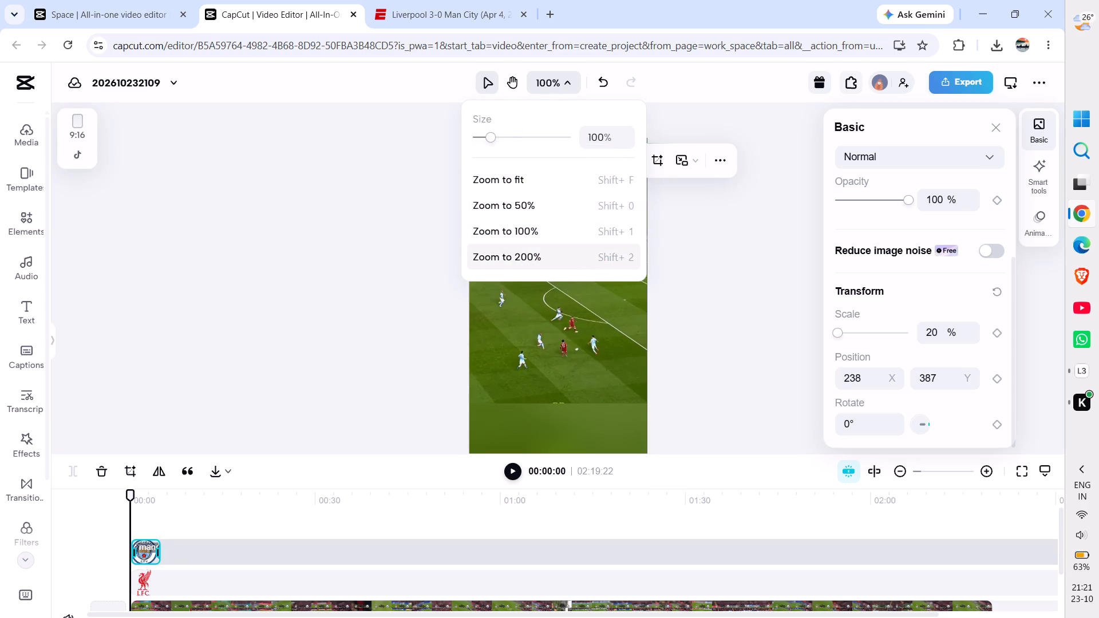
pyautogui.click(277, 256)
pyautogui.scroll(1, 496, 255)
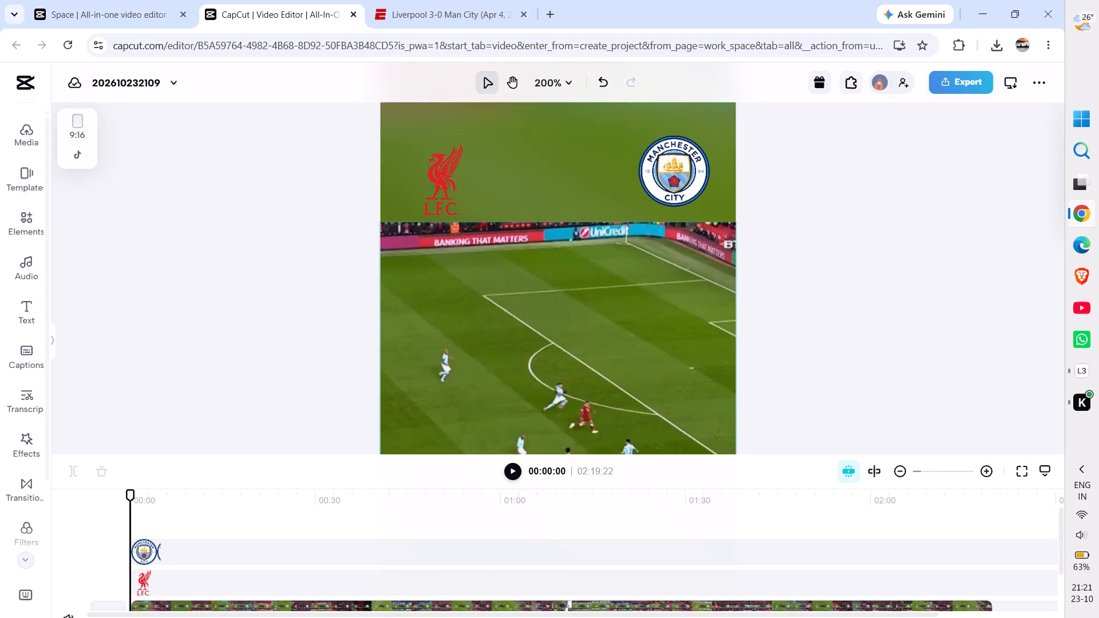
pyautogui.scroll(2, 496, 255)
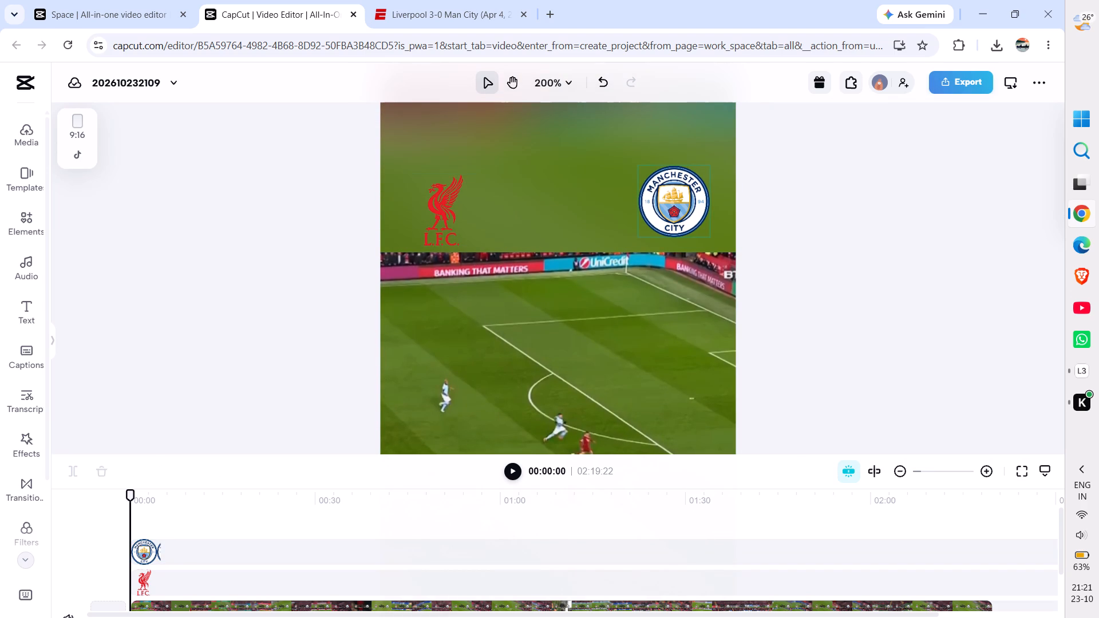
pyautogui.moveTo(675, 193); pyautogui.dragTo(675, 208)
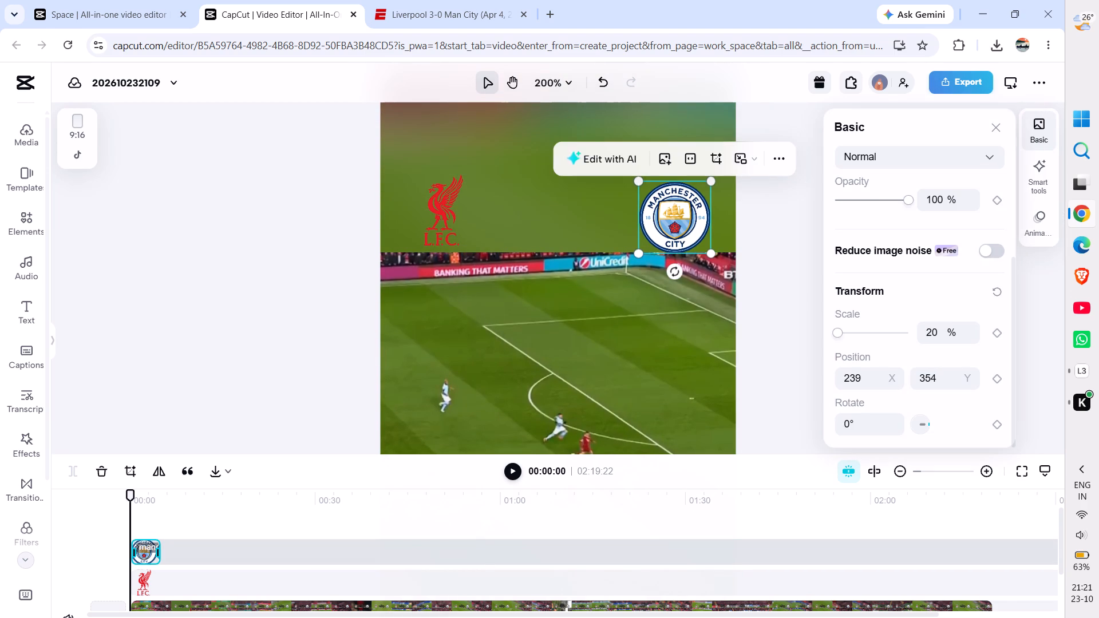
pyautogui.click(796, 196)
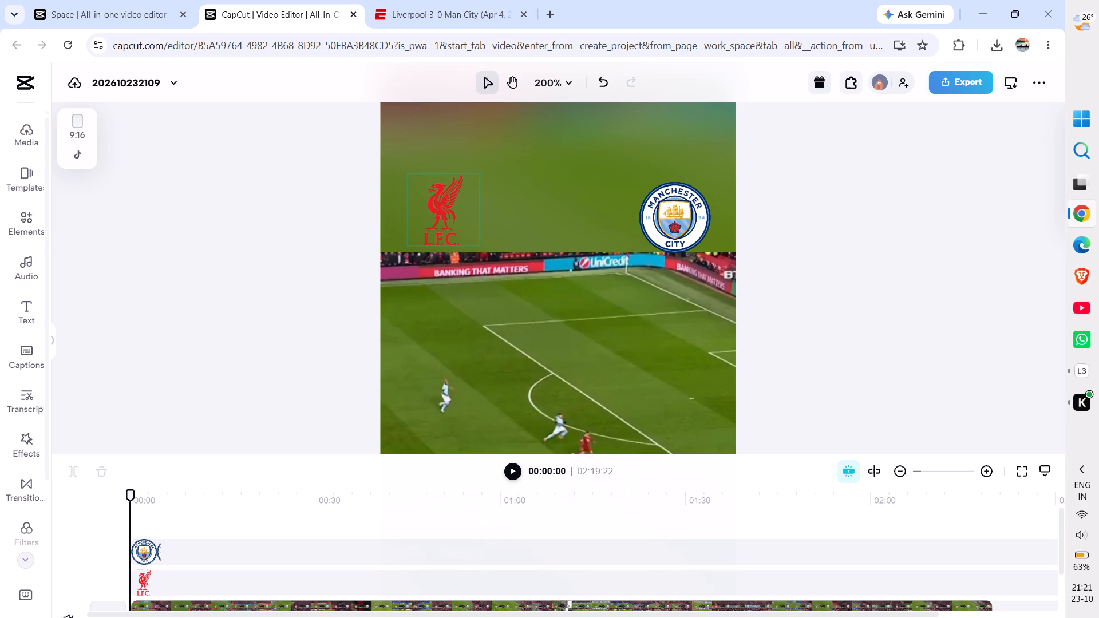
# Nudge the L.F.C. logo slightly down and outward so it sits just above the footage, level with the Manchester City crest.
pyautogui.moveTo(424, 213); pyautogui.dragTo(431, 216)
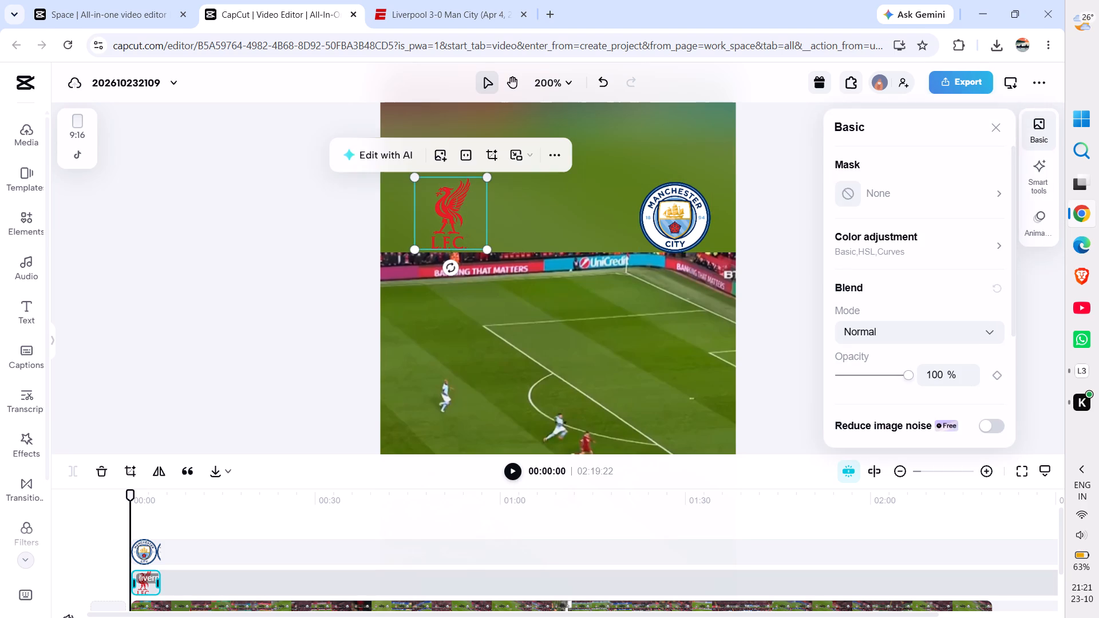
pyautogui.click(786, 219)
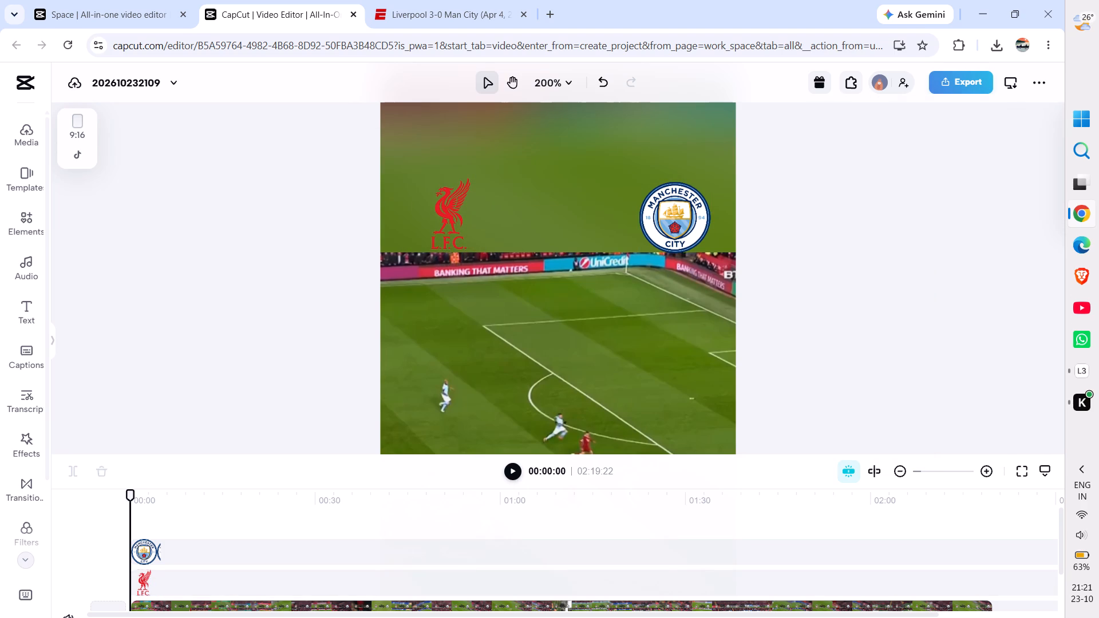
pyautogui.moveTo(460, 218); pyautogui.dragTo(454, 218)
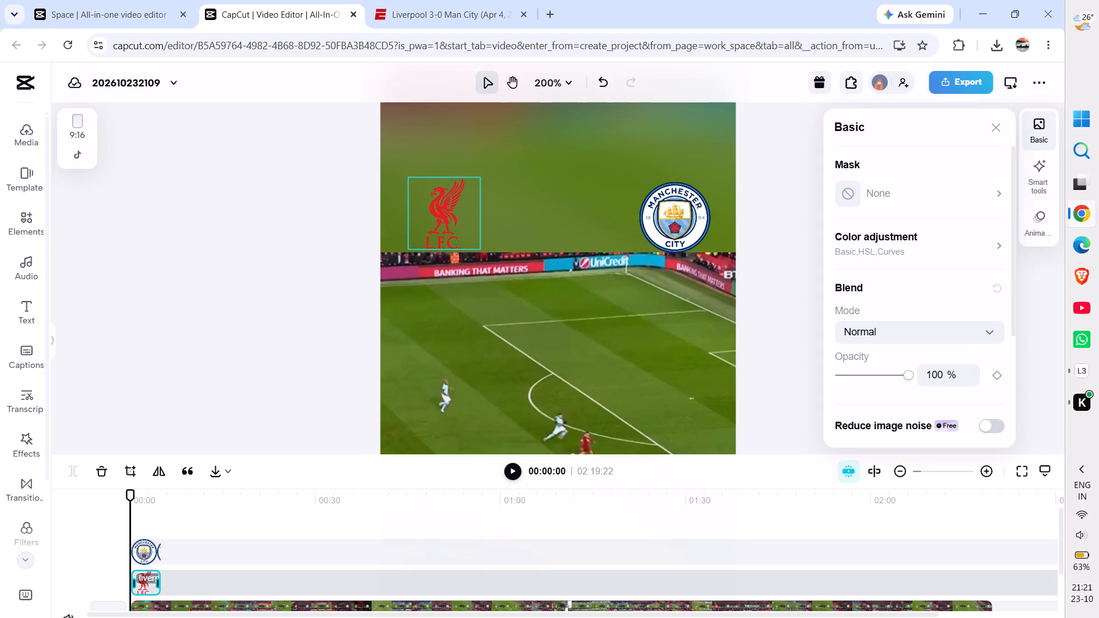
pyautogui.moveTo(454, 218); pyautogui.dragTo(450, 218)
pyautogui.click(798, 235)
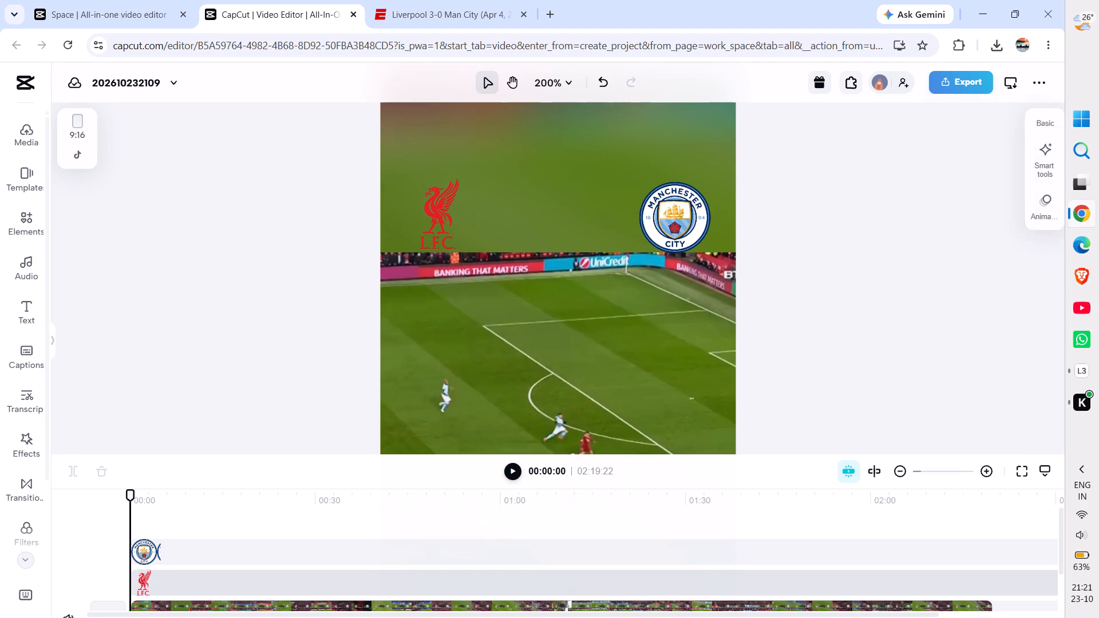
# Extend the L.F.C. logo overlay on the timeline to the end of the footage, at 02:19:22.
pyautogui.scroll(1, 635, 193)
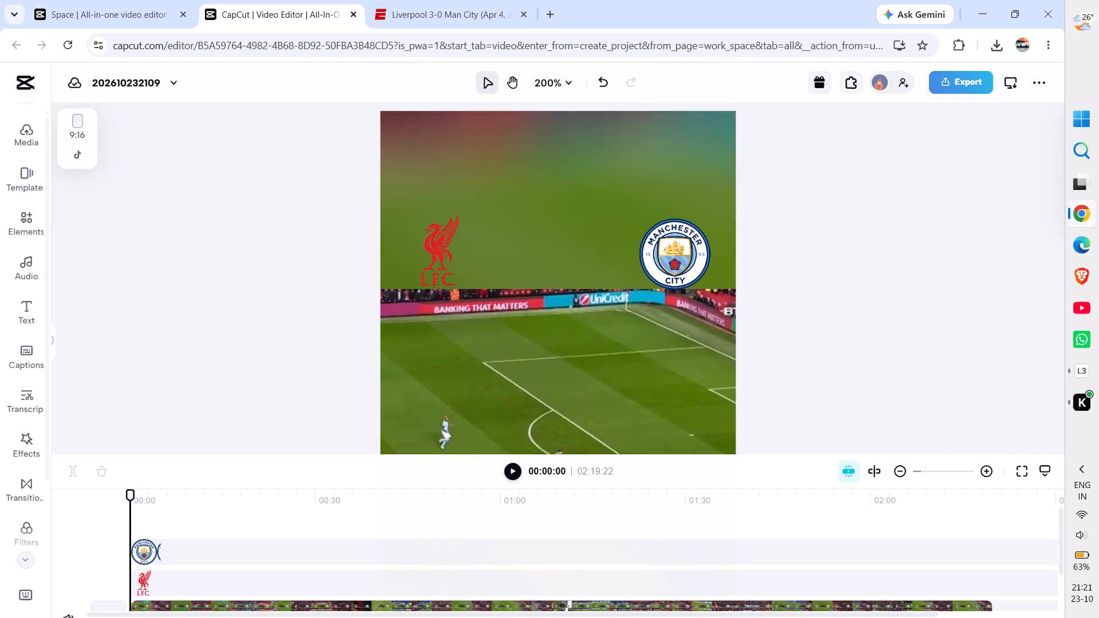
pyautogui.scroll(1, 635, 193)
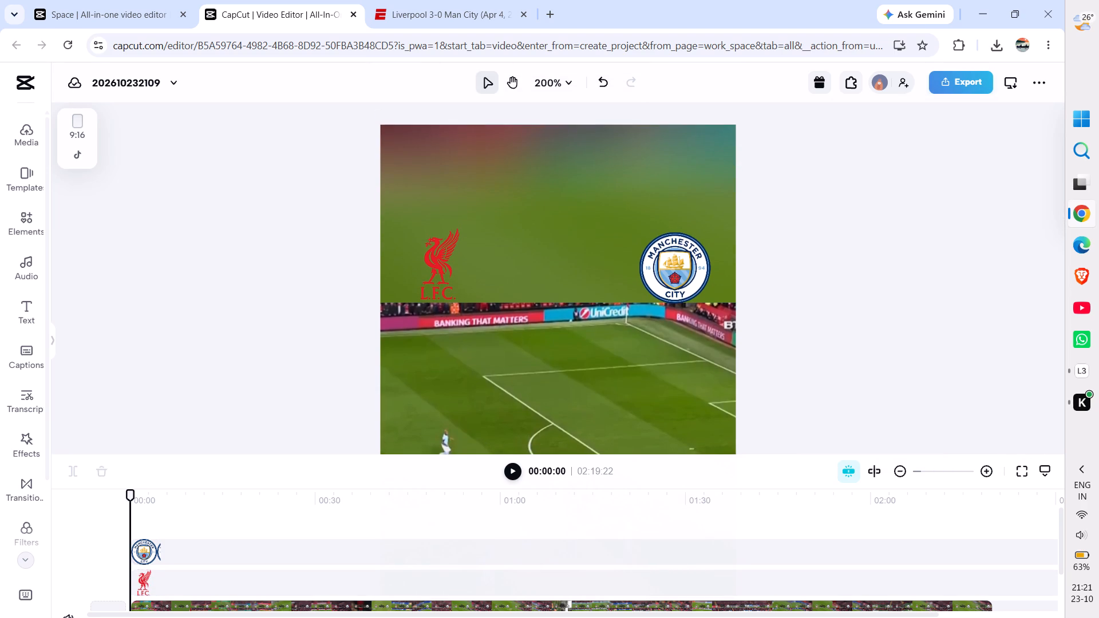
pyautogui.click(148, 584)
pyautogui.moveTo(160, 581); pyautogui.dragTo(954, 609)
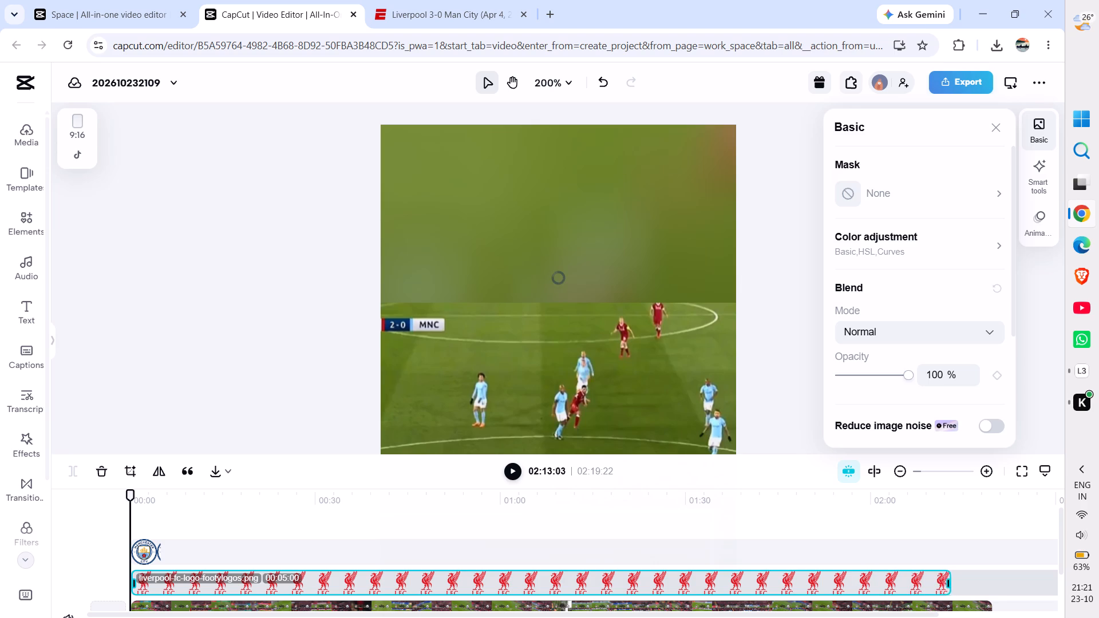
pyautogui.moveTo(954, 609); pyautogui.dragTo(993, 596)
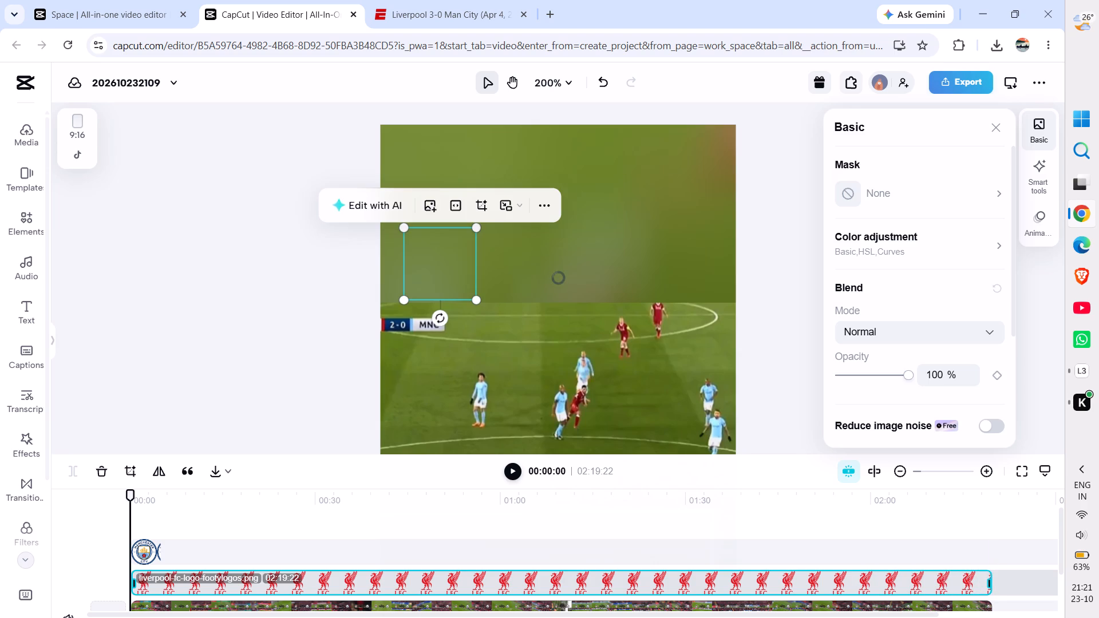
# Extend the Manchester City crest overlay on the timeline to the end of the footage, at 02:19:22.
pyautogui.click(141, 553)
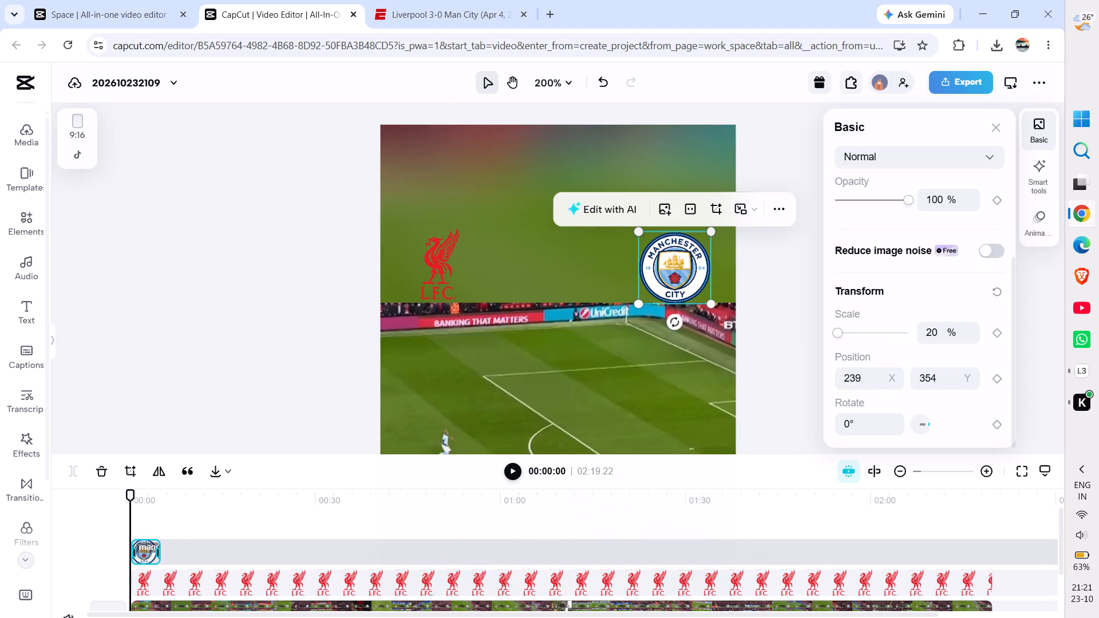
pyautogui.moveTo(157, 553); pyautogui.dragTo(873, 557)
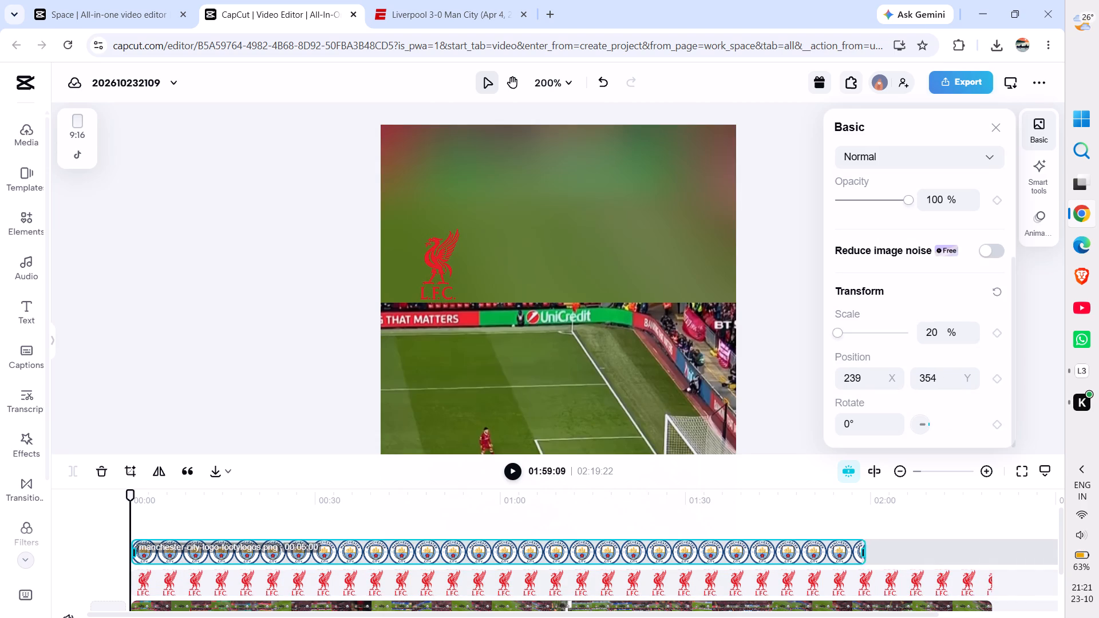
pyautogui.moveTo(873, 557); pyautogui.dragTo(980, 545)
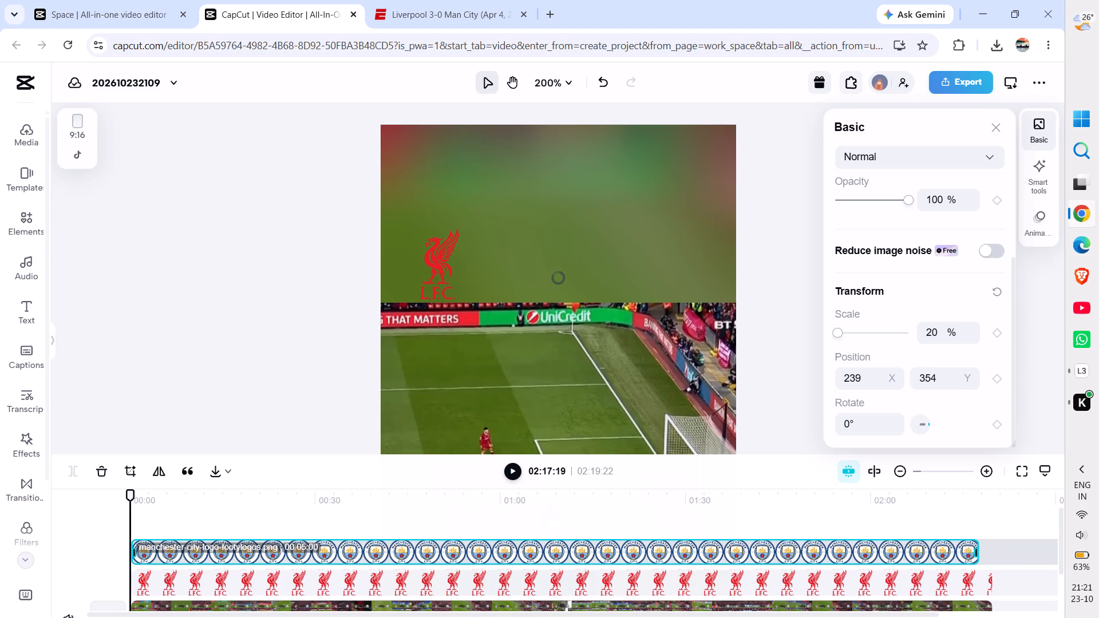
pyautogui.moveTo(980, 545); pyautogui.dragTo(995, 556)
pyautogui.moveTo(995, 556); pyautogui.dragTo(994, 556)
pyautogui.click(277, 324)
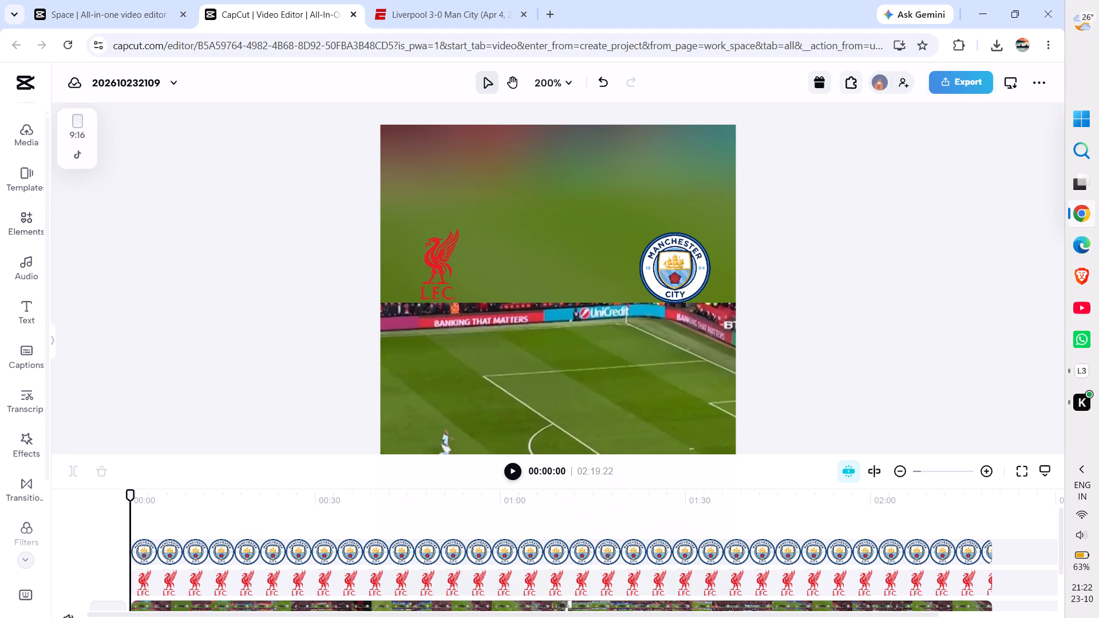
# Copy the competition line "UEFA Champions League, Quarterfinals" from the ESPN Liverpool vs Manchester City match page.
pyautogui.click(423, 0)
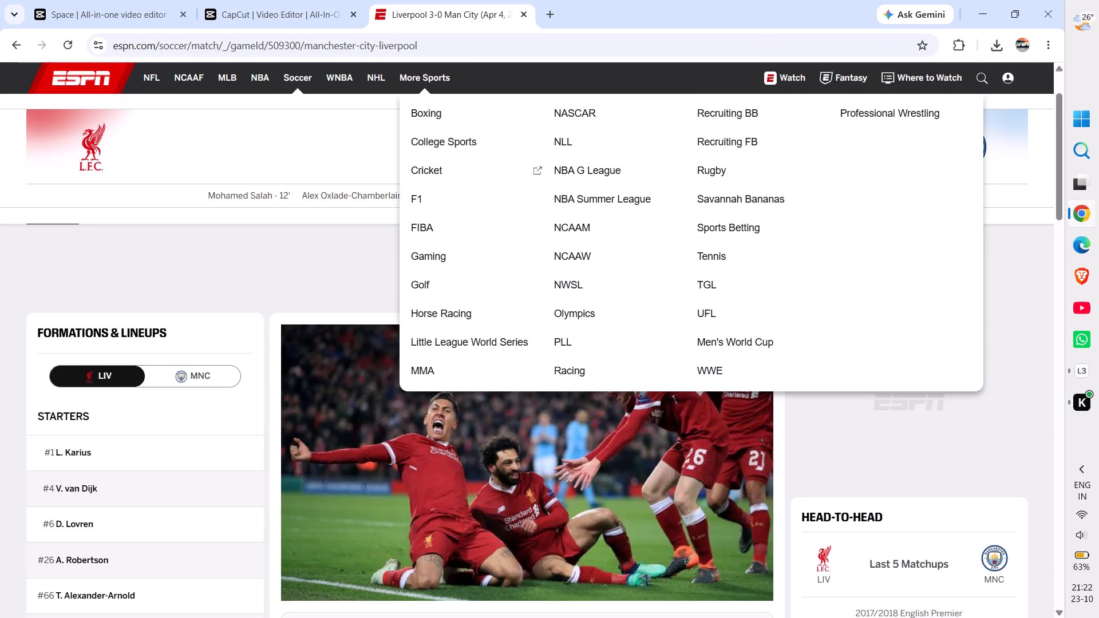
pyautogui.click(238, 273)
pyautogui.click(438, 78)
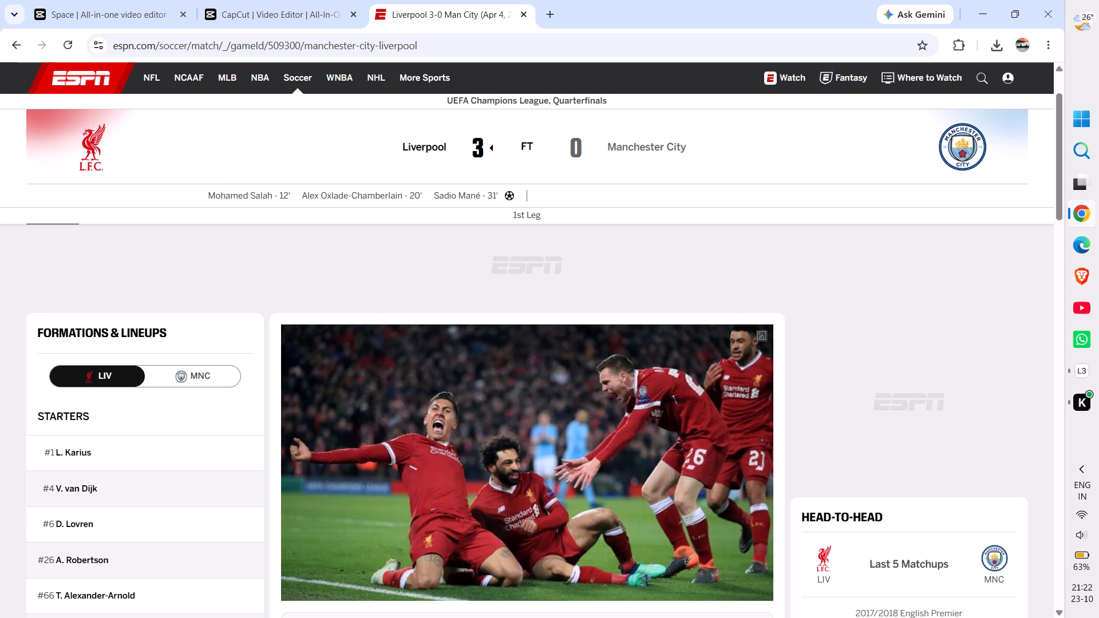
pyautogui.moveTo(442, 101); pyautogui.dragTo(630, 109)
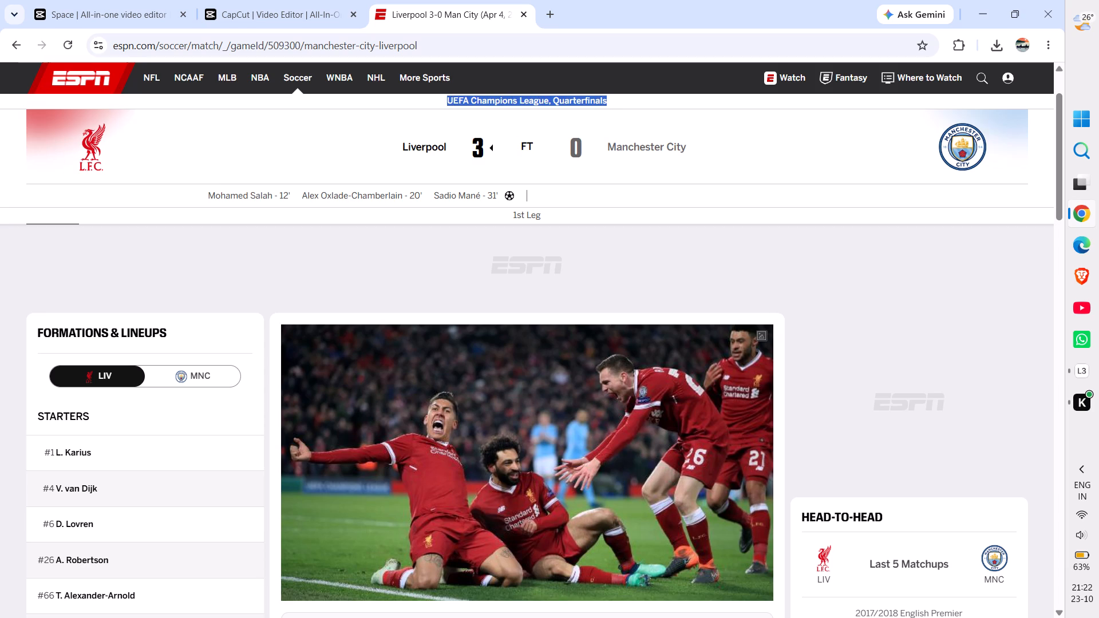
pyautogui.hotkey('ctrl', 'c')
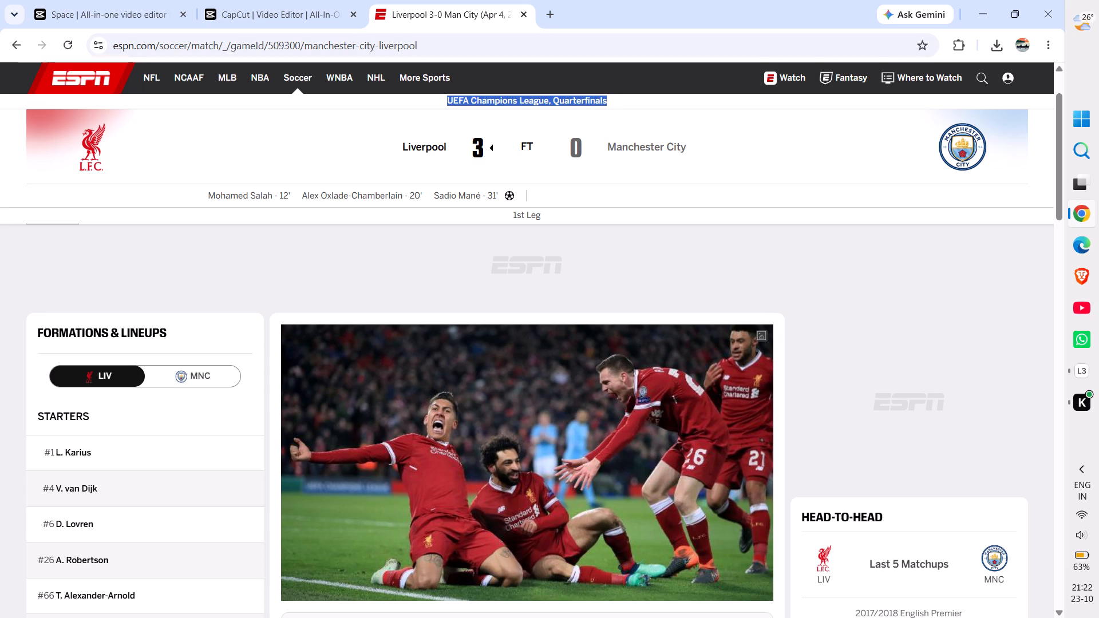
pyautogui.click(218, 270)
# Return to the CapCut editor and add a heading at the start of the video reading "UCL 2017/18".
pyautogui.click(257, 0)
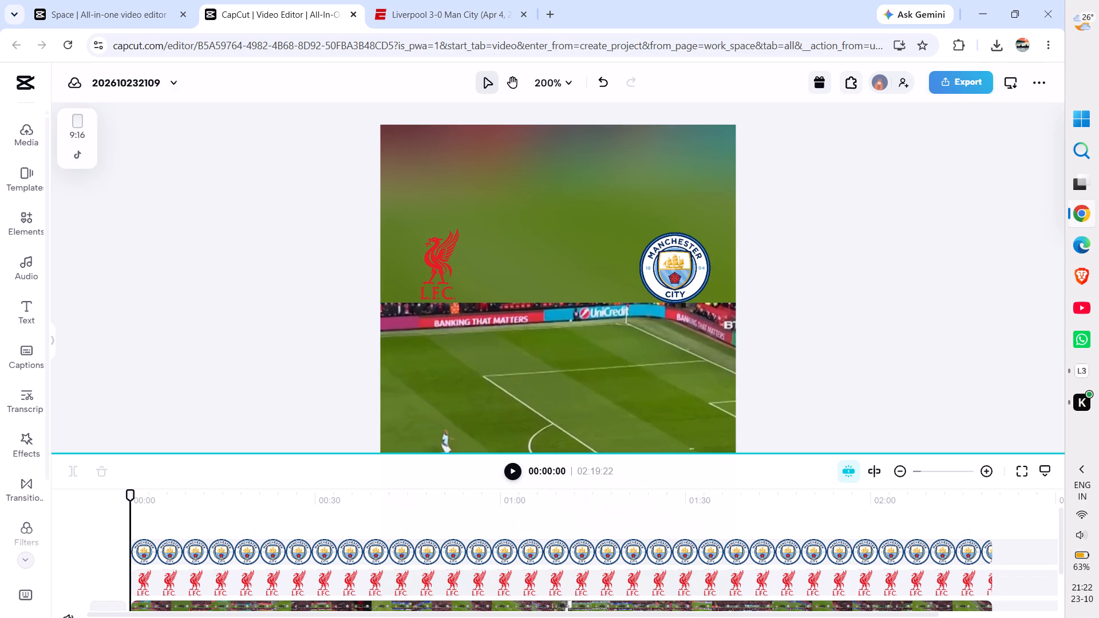
pyautogui.click(27, 323)
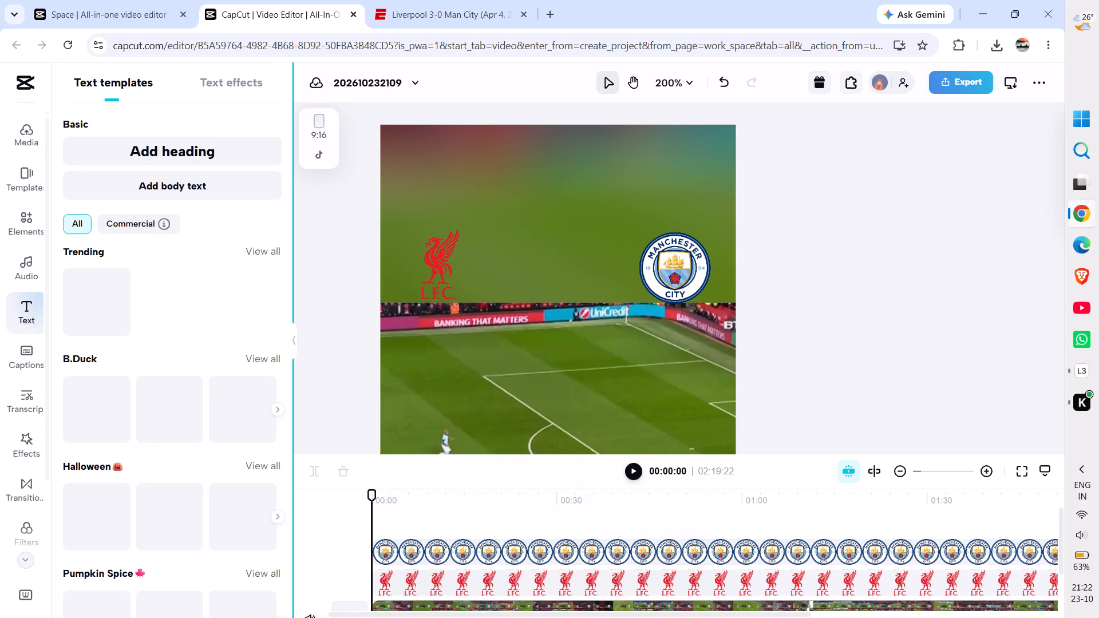
pyautogui.click(188, 150)
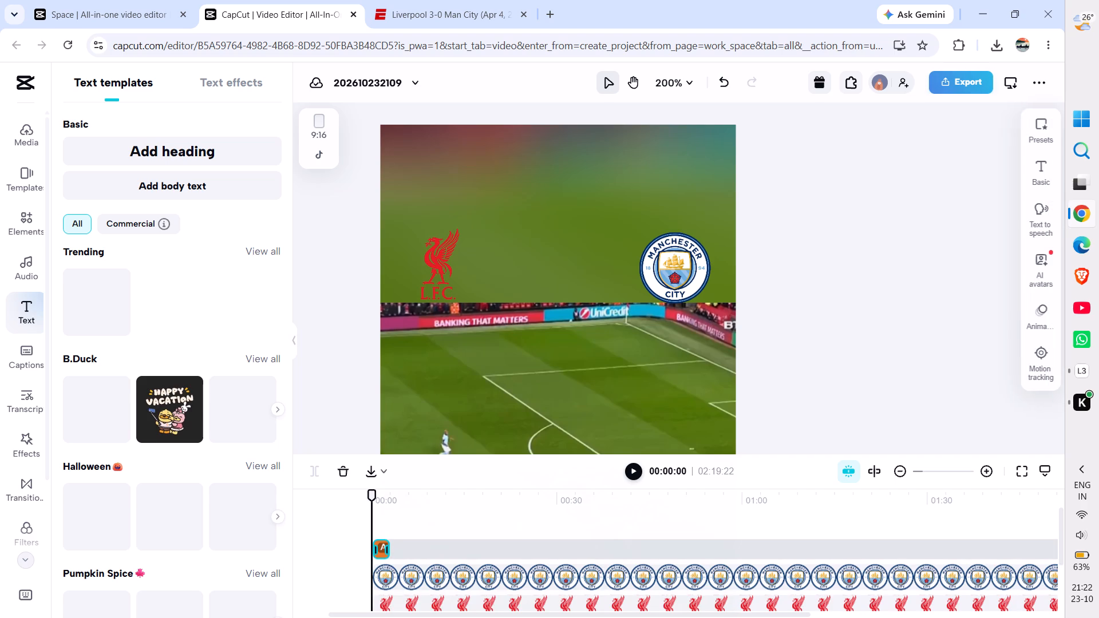
pyautogui.click(1041, 172)
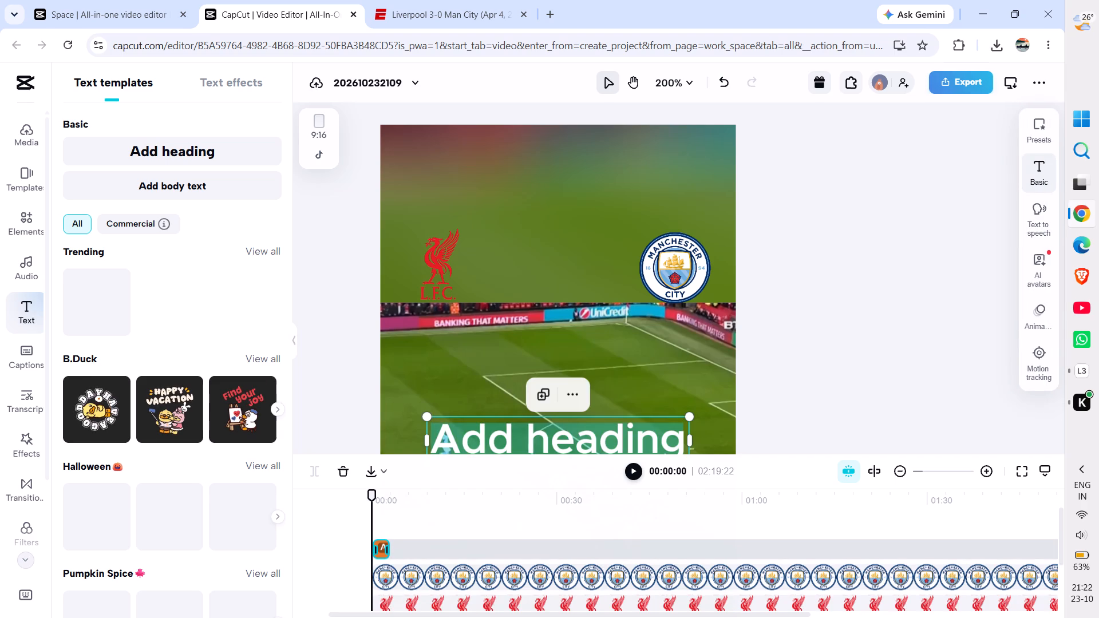
pyautogui.click(920, 150)
pyautogui.press('BackSpace')
pyautogui.press('BackSpace')
pyautogui.press('BackSpace')
pyautogui.press('BackSpace')
pyautogui.press('BackSpace')
pyautogui.press('BackSpace')
pyautogui.press('BackSpace')
pyautogui.press('BackSpace')
pyautogui.press('BackSpace')
pyautogui.press('BackSpace')
pyautogui.press('BackSpace')
pyautogui.press('BackSpace')
pyautogui.press('BackSpace')
pyautogui.press('BackSpace')
pyautogui.press('BackSpace')
pyautogui.press('BackSpace')
pyautogui.press('BackSpace')
pyautogui.press('BackSpace')
pyautogui.press('BackSpace')
pyautogui.press('BackSpace')
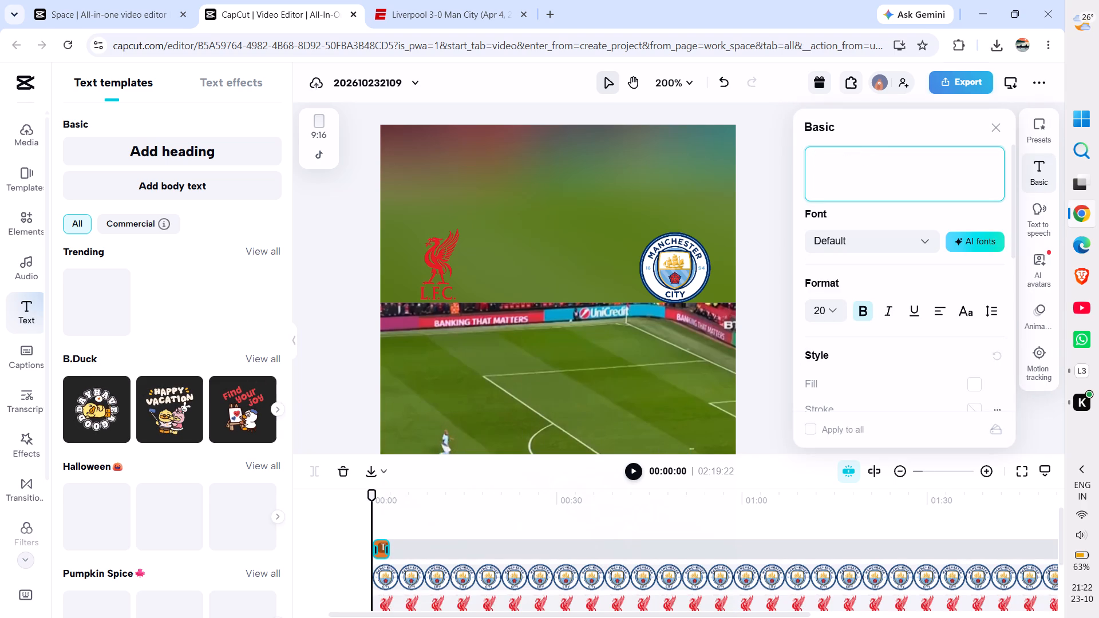
pyautogui.write('UCL')
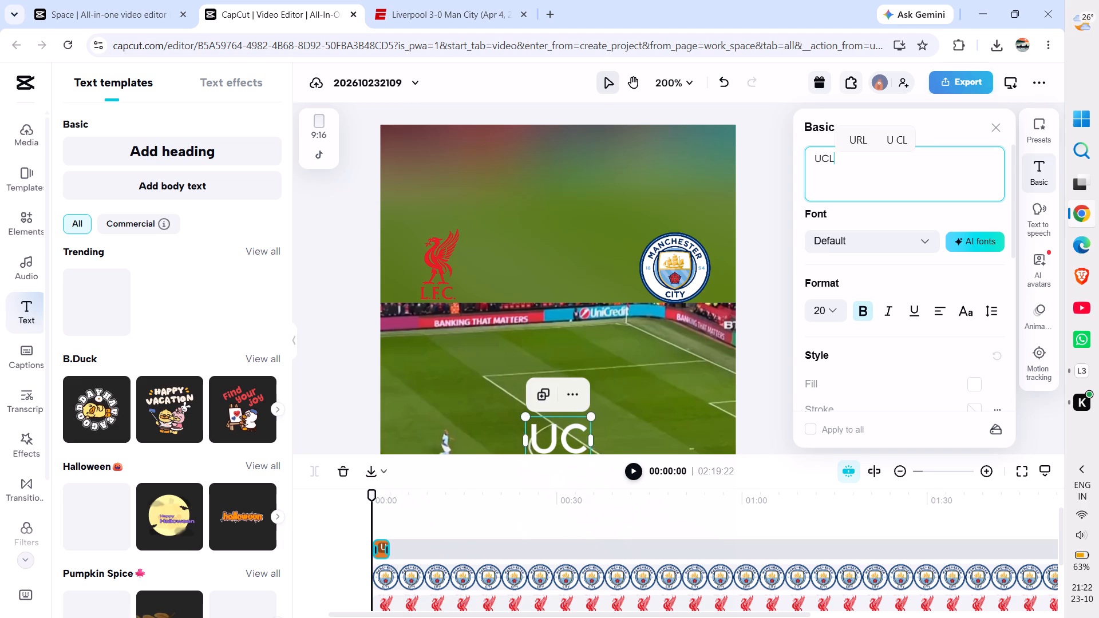
pyautogui.press('space')
pyautogui.write('201')
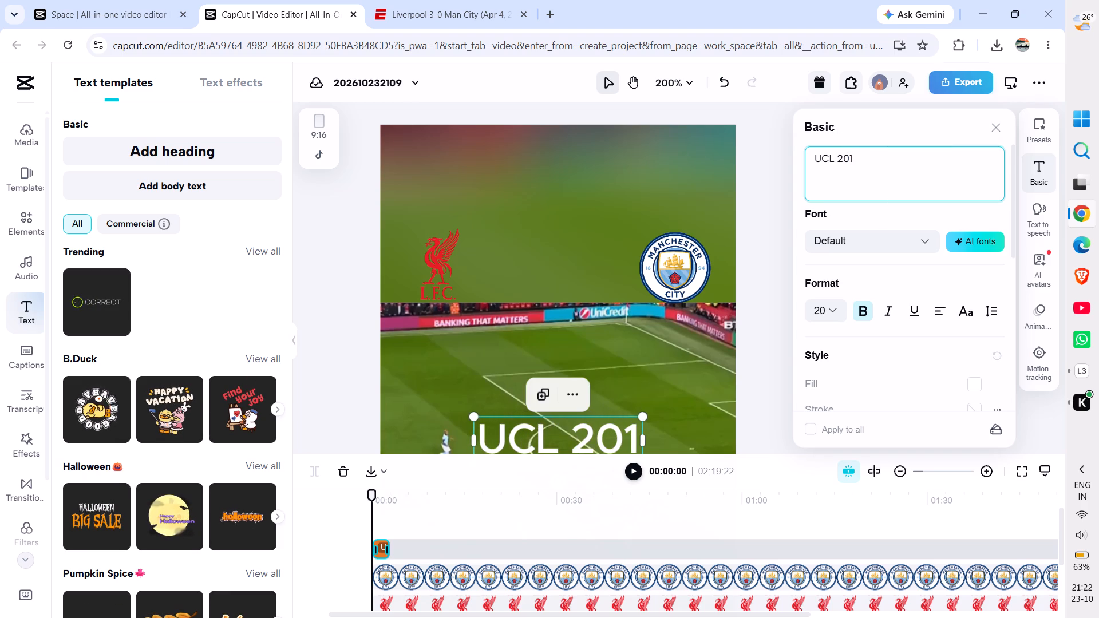
pyautogui.press('7')
pyautogui.write('/18')
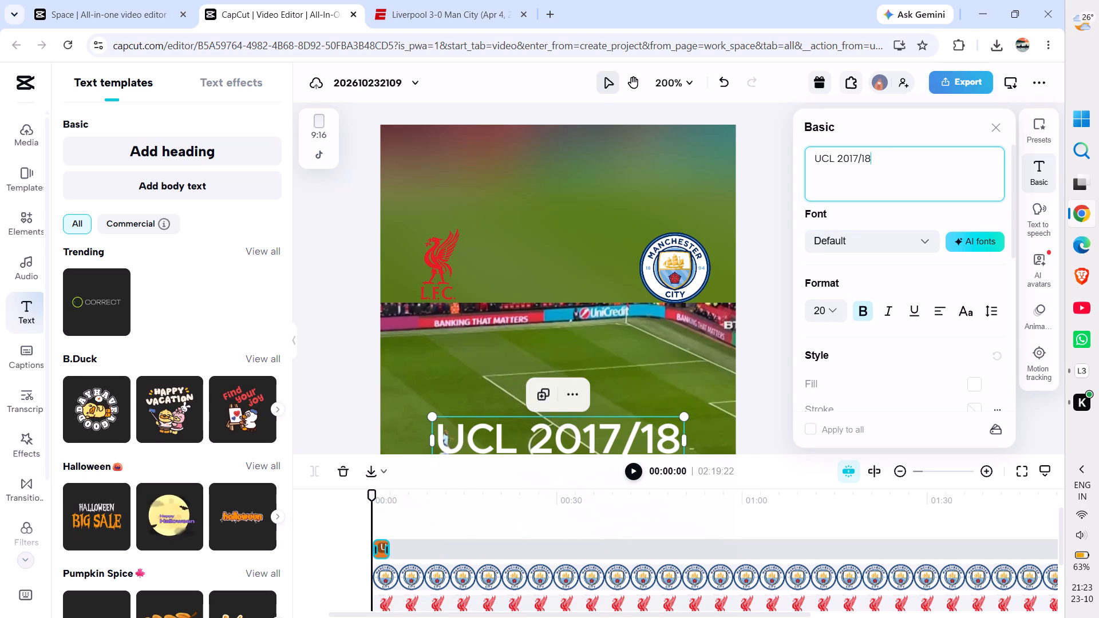
# Apply the white text preset with a thick black outline to the "UCL 2017/18" heading.
pyautogui.click(1031, 141)
pyautogui.click(847, 232)
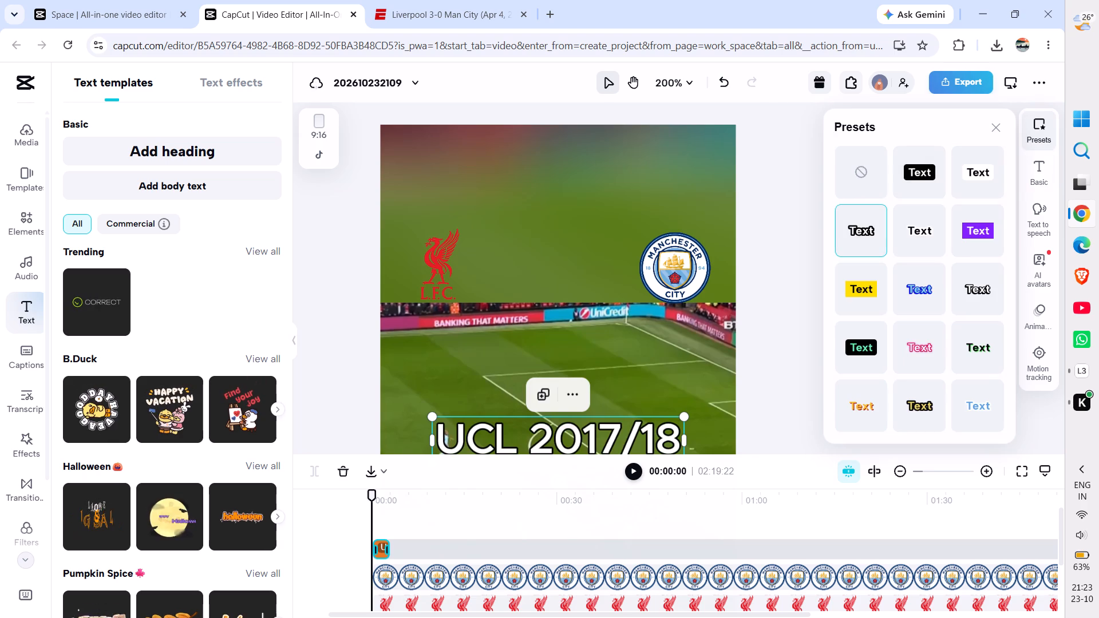
# Set the scale of the "UCL 2017/18" heading to 70%.
pyautogui.click(1036, 172)
pyautogui.scroll(-4, 904, 339)
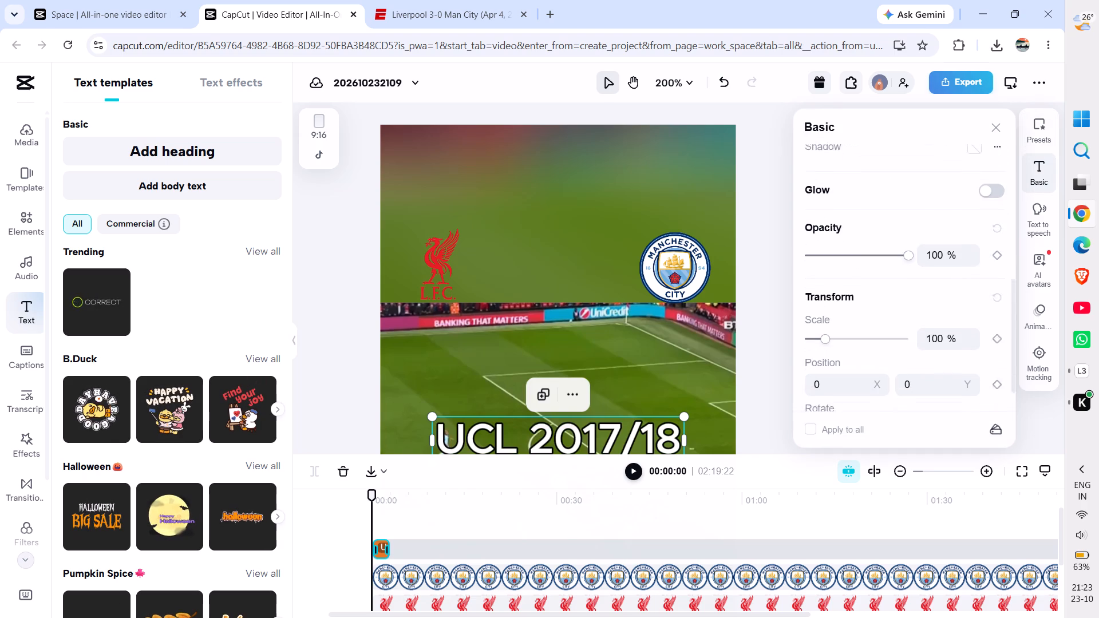
pyautogui.scroll(-1, 904, 339)
pyautogui.click(934, 299)
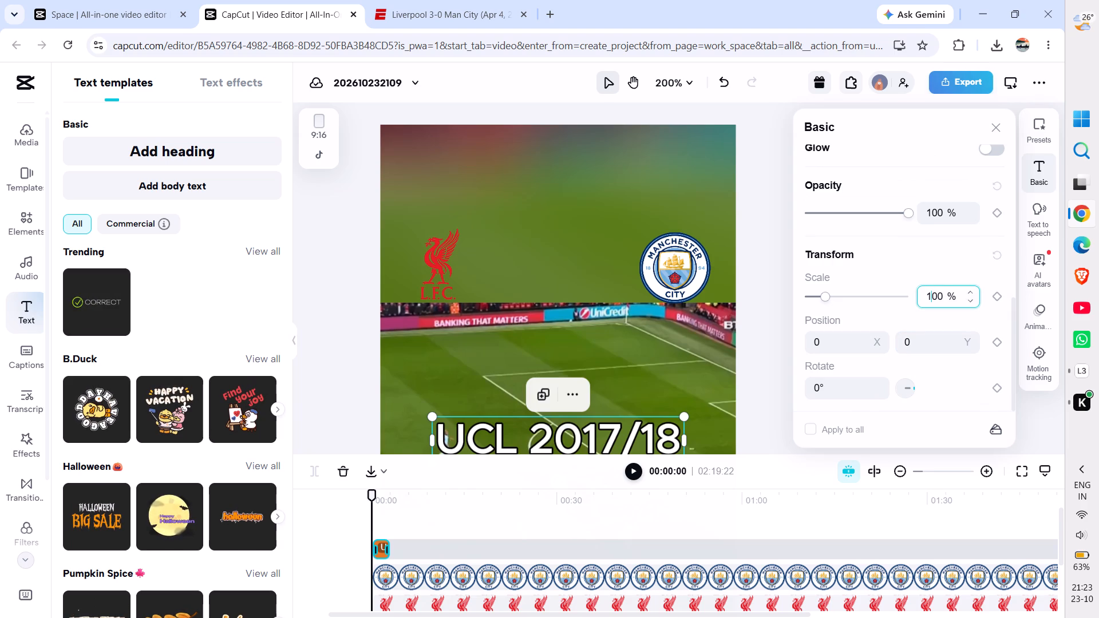
pyautogui.press('BackSpace')
pyautogui.press('BackSpace')
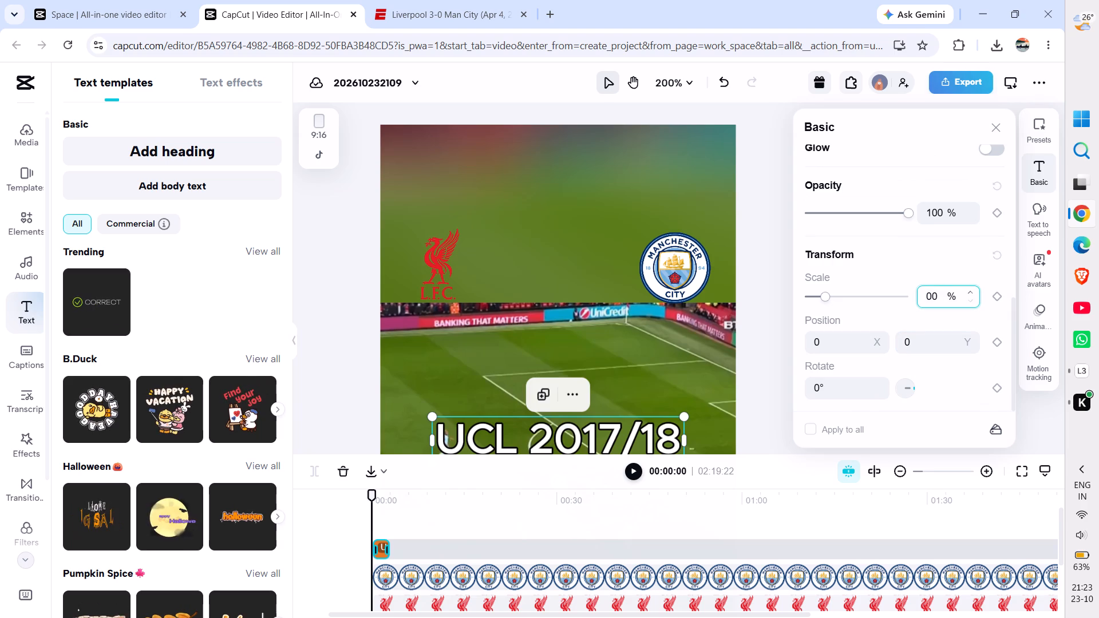
pyautogui.click(932, 302)
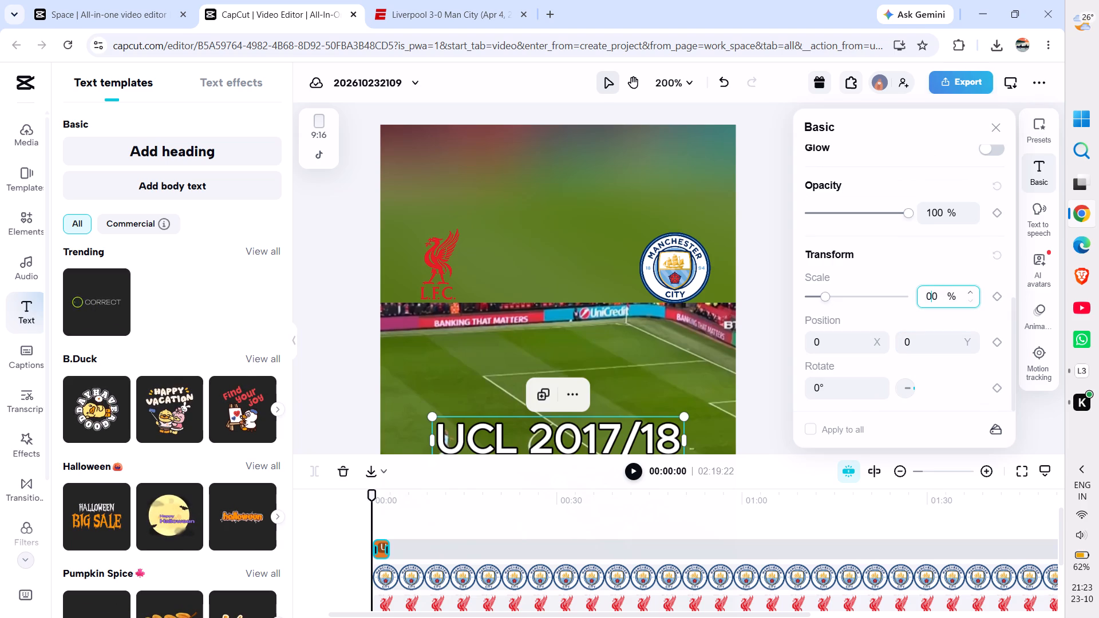
pyautogui.press('BackSpace')
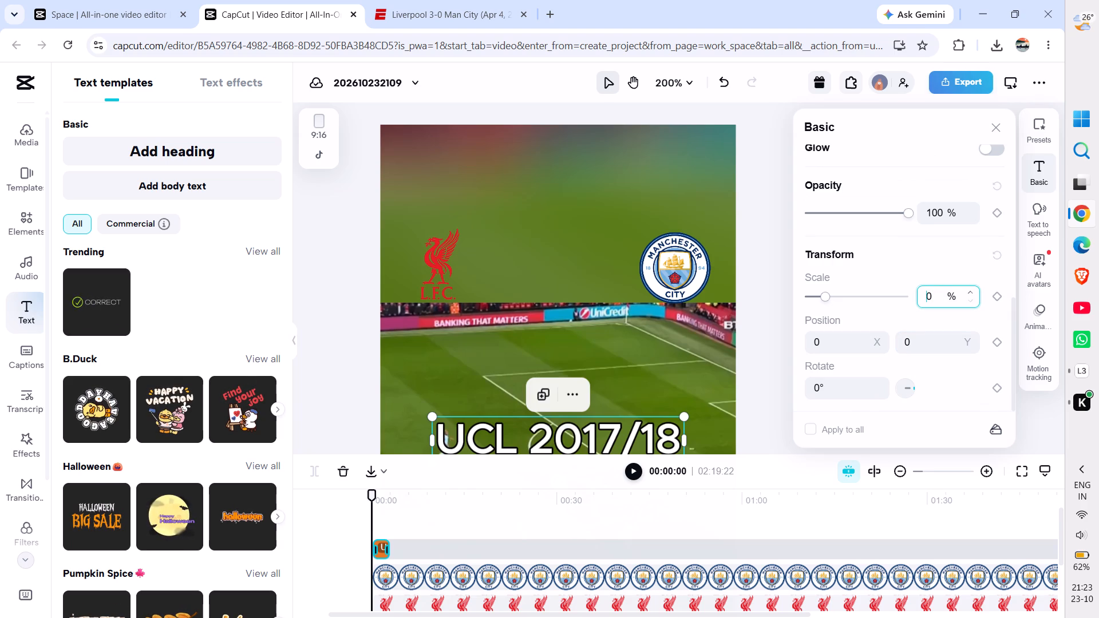
pyautogui.press('7')
pyautogui.press('Return')
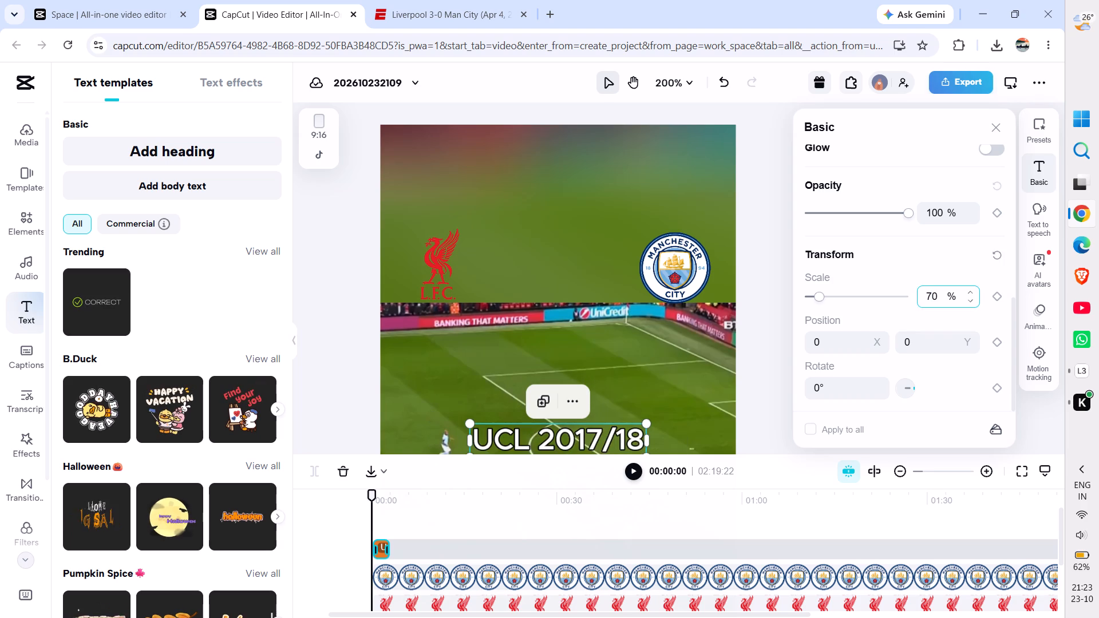
# Move the "UCL 2017/18" heading onto the blurred area near the top of the frame, centred horizontally above the two team logos.
pyautogui.moveTo(543, 442); pyautogui.dragTo(552, 171)
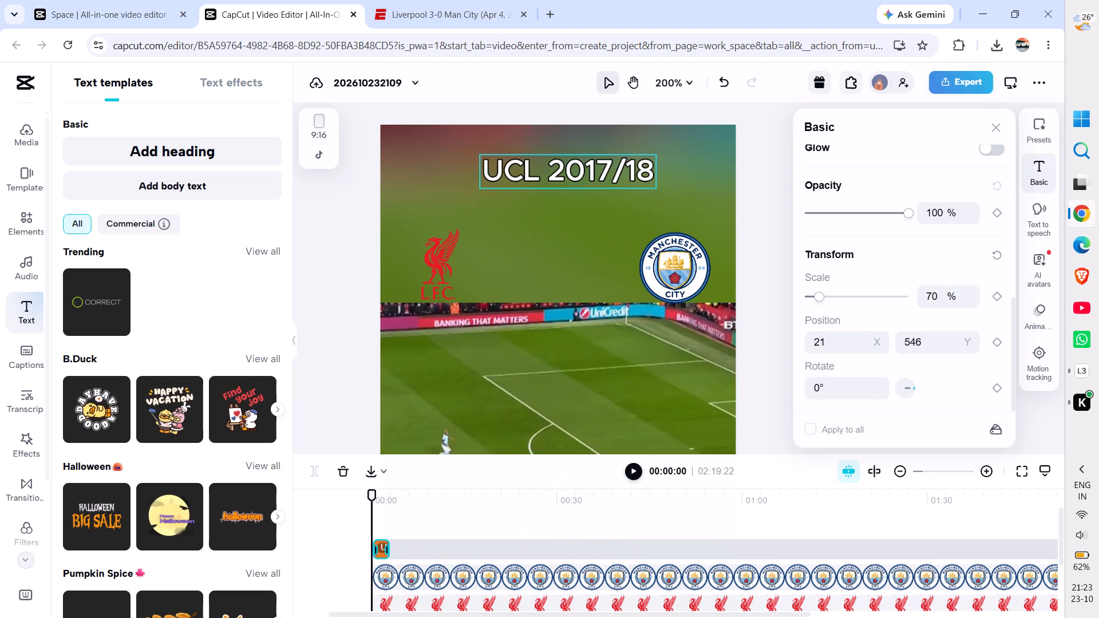
pyautogui.moveTo(552, 171); pyautogui.dragTo(545, 172)
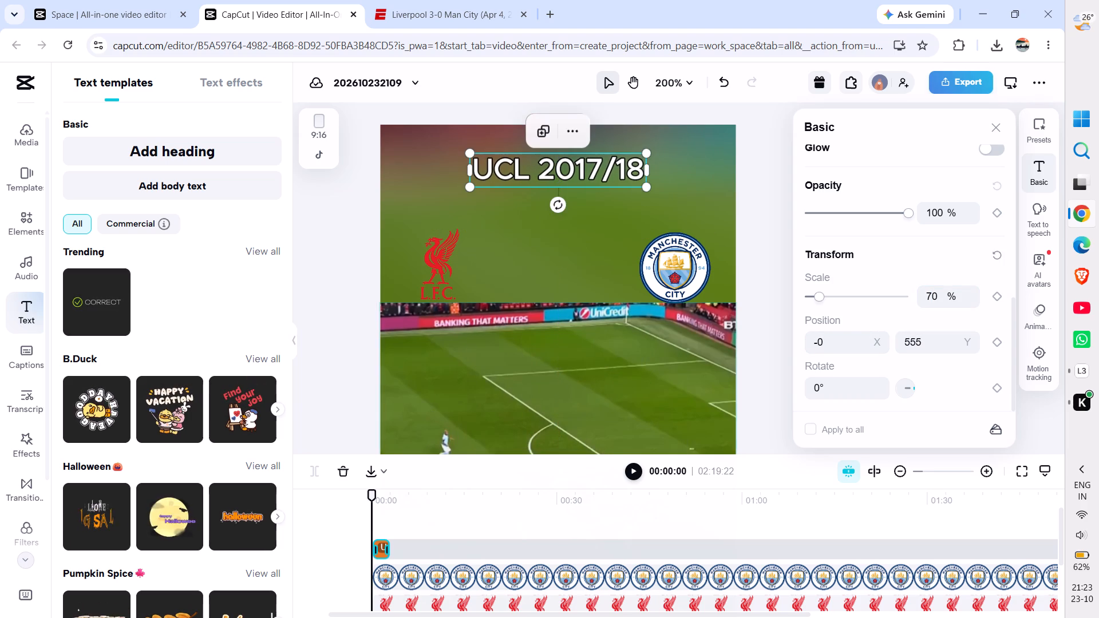
pyautogui.click(355, 328)
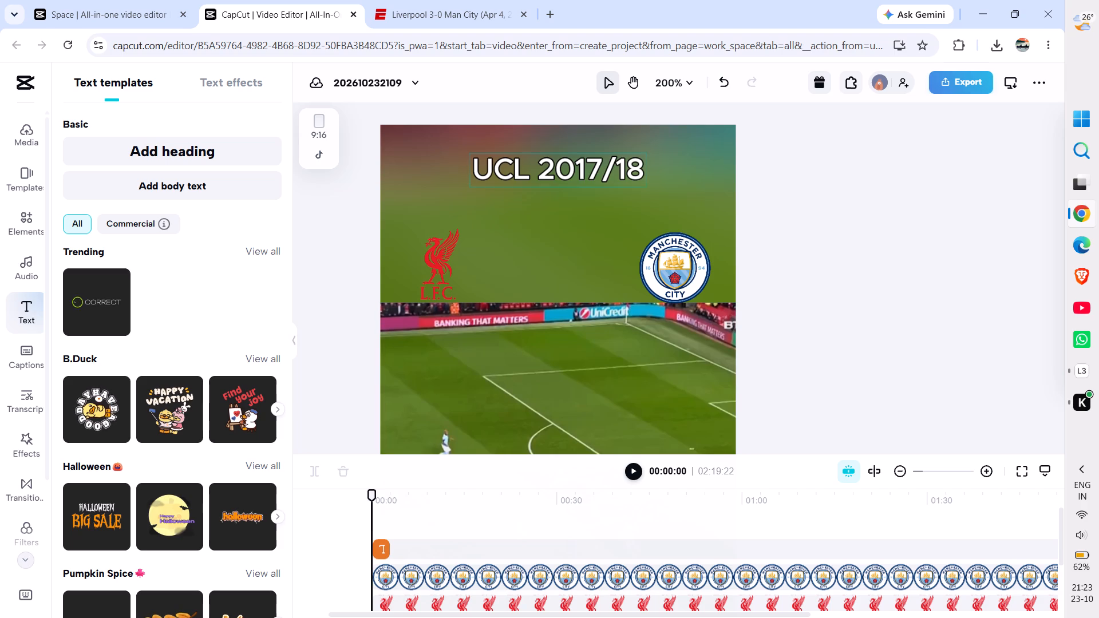
pyautogui.moveTo(549, 163); pyautogui.dragTo(551, 174)
pyautogui.click(342, 271)
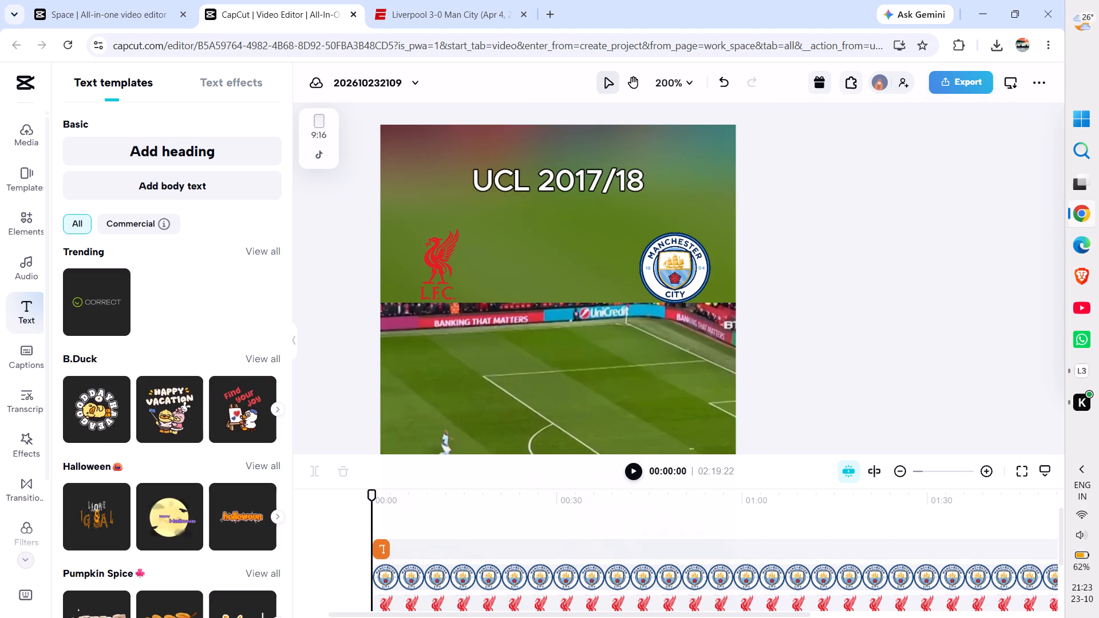
# Add a second heading from the copied competition line, trimmed to read only "Quarterfinals".
pyautogui.click(162, 153)
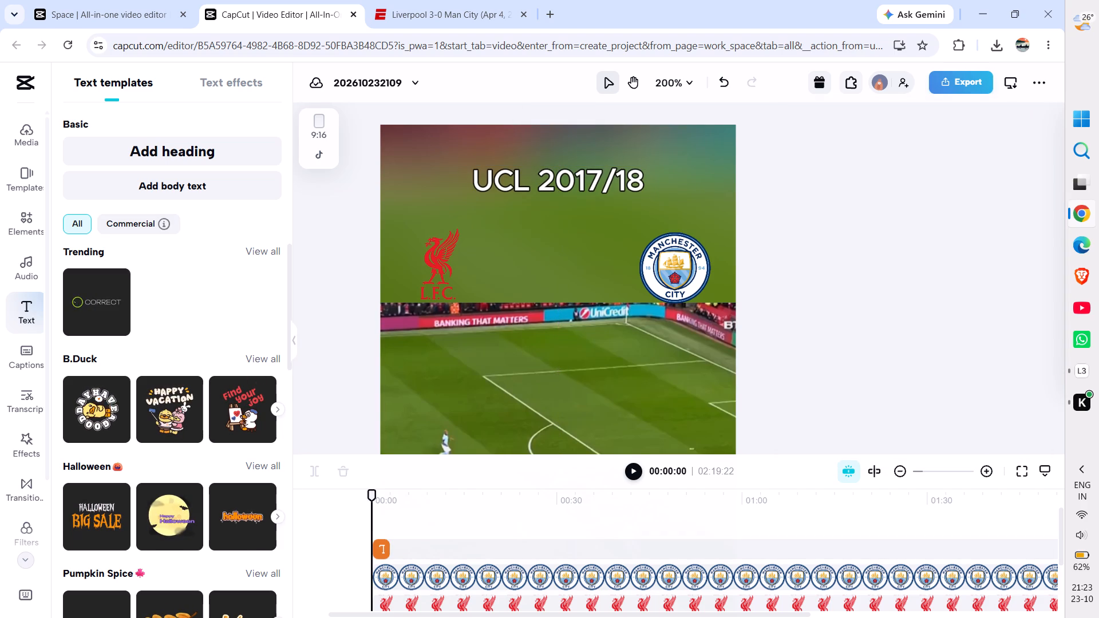
pyautogui.click(1046, 170)
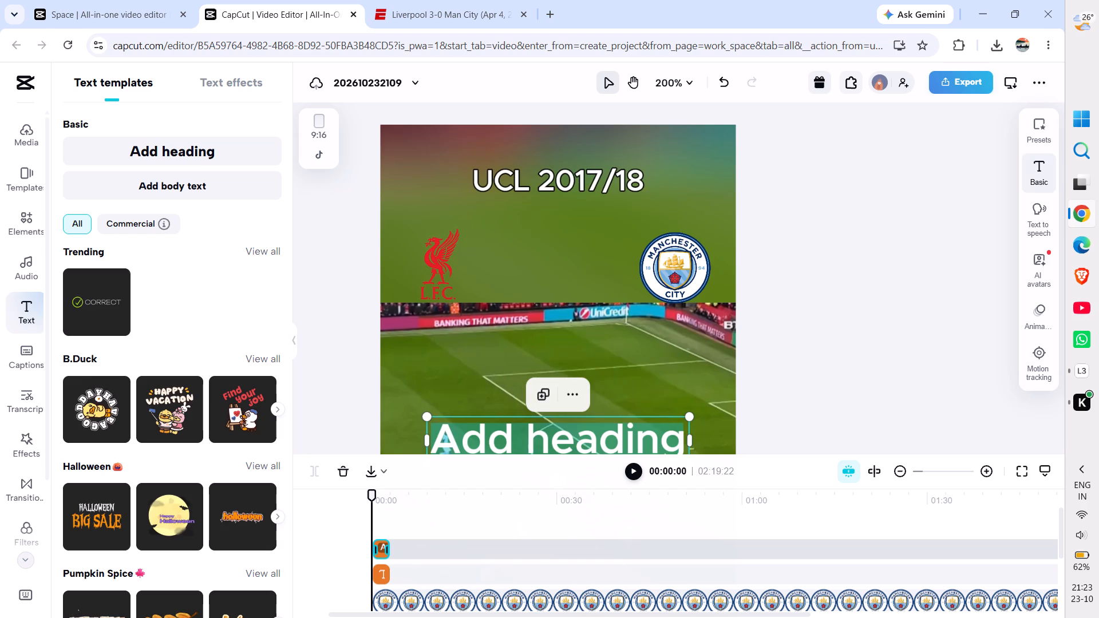
pyautogui.click(875, 182)
pyautogui.press('BackSpace')
pyautogui.press('BackSpace')
pyautogui.press('BackSpace')
pyautogui.press('BackSpace')
pyautogui.press('BackSpace')
pyautogui.press('BackSpace')
pyautogui.press('BackSpace')
pyautogui.press('BackSpace')
pyautogui.press('BackSpace')
pyautogui.press('BackSpace')
pyautogui.press('BackSpace')
pyautogui.press('BackSpace')
pyautogui.press('BackSpace')
pyautogui.press('BackSpace')
pyautogui.press('BackSpace')
pyautogui.press('BackSpace')
pyautogui.press('BackSpace')
pyautogui.press('BackSpace')
pyautogui.press('BackSpace')
pyautogui.press('BackSpace')
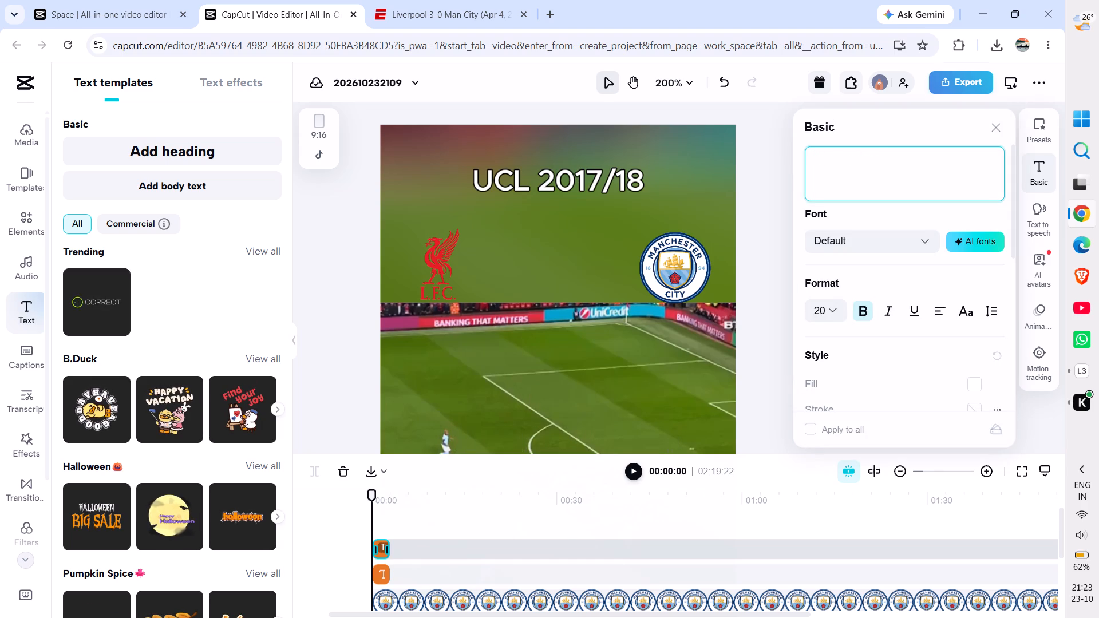
pyautogui.hotkey('ctrl', 'v')
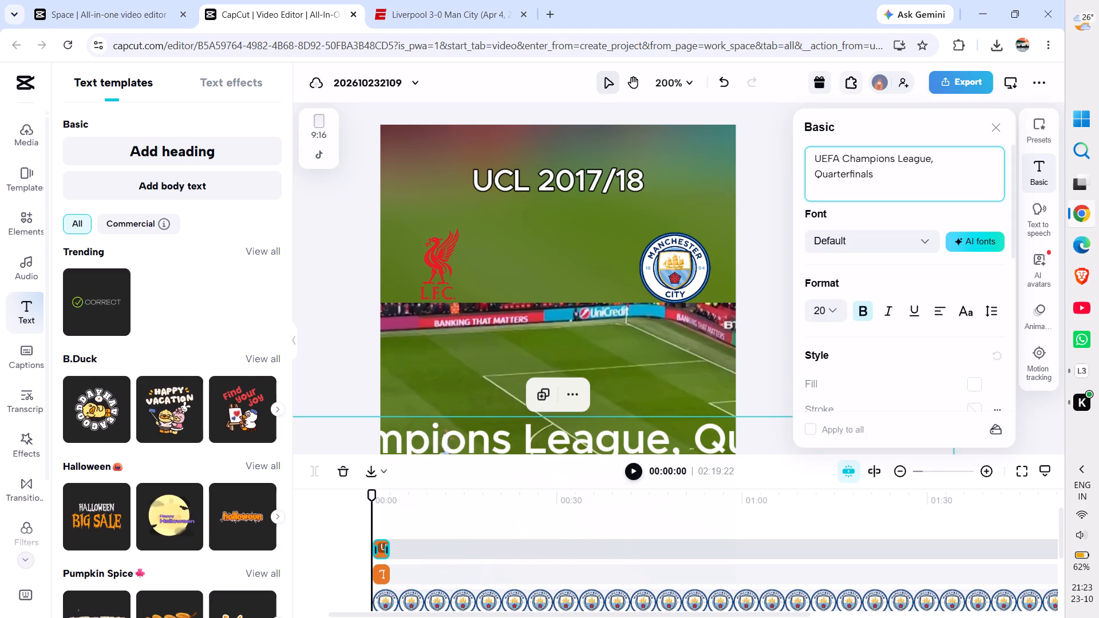
pyautogui.click(935, 165)
pyautogui.press('BackSpace')
pyautogui.press('BackSpace')
pyautogui.press('BackSpace')
pyautogui.press('BackSpace')
pyautogui.press('BackSpace')
pyautogui.press('BackSpace')
pyautogui.press('BackSpace')
pyautogui.press('BackSpace')
pyautogui.press('BackSpace')
pyautogui.press('BackSpace')
pyautogui.press('BackSpace')
pyautogui.press('BackSpace')
pyautogui.press('BackSpace')
pyautogui.press('BackSpace')
pyautogui.press('BackSpace')
pyautogui.press('BackSpace')
pyautogui.press('BackSpace')
pyautogui.press('BackSpace')
pyautogui.press('BackSpace')
pyautogui.press('BackSpace')
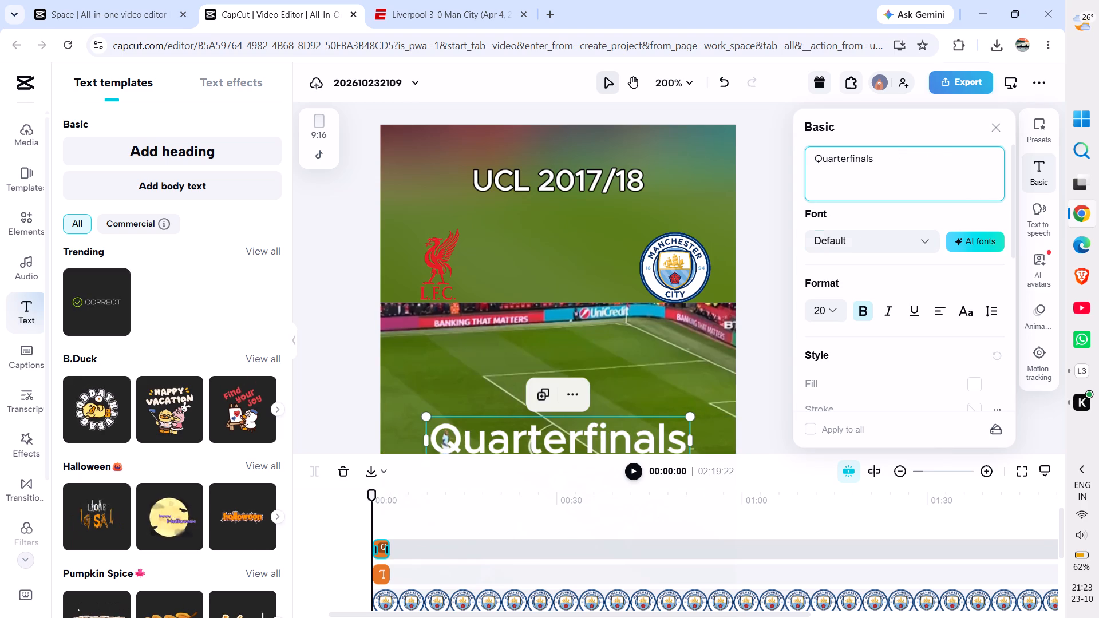
# Style the "Quarterfinals" heading with the black-outlined white text preset and change its fill to orange.
pyautogui.click(1037, 132)
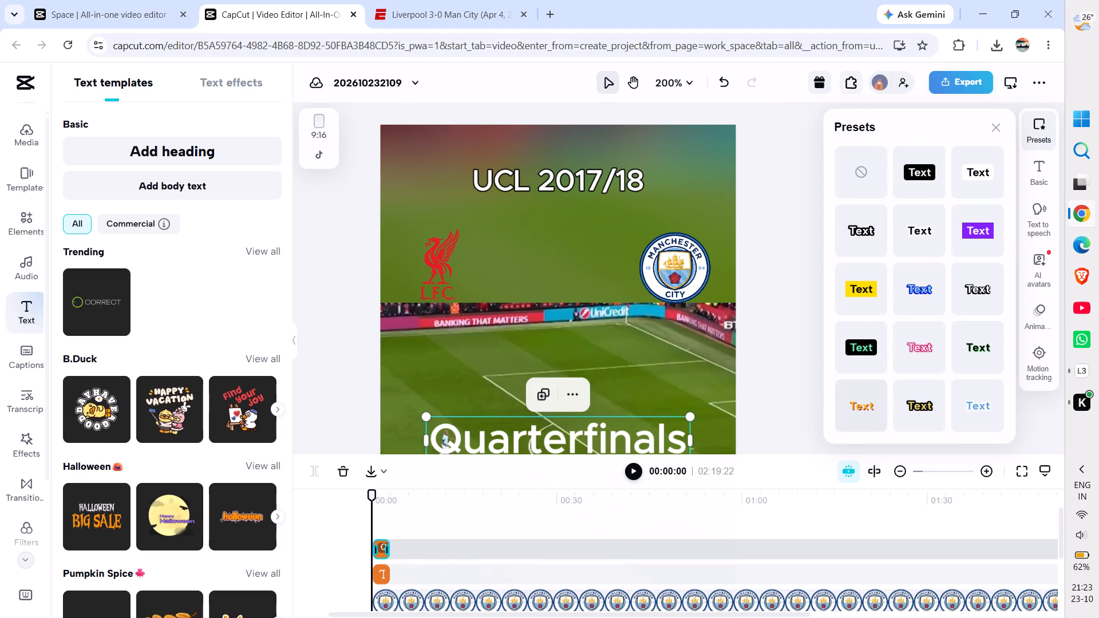
pyautogui.click(871, 404)
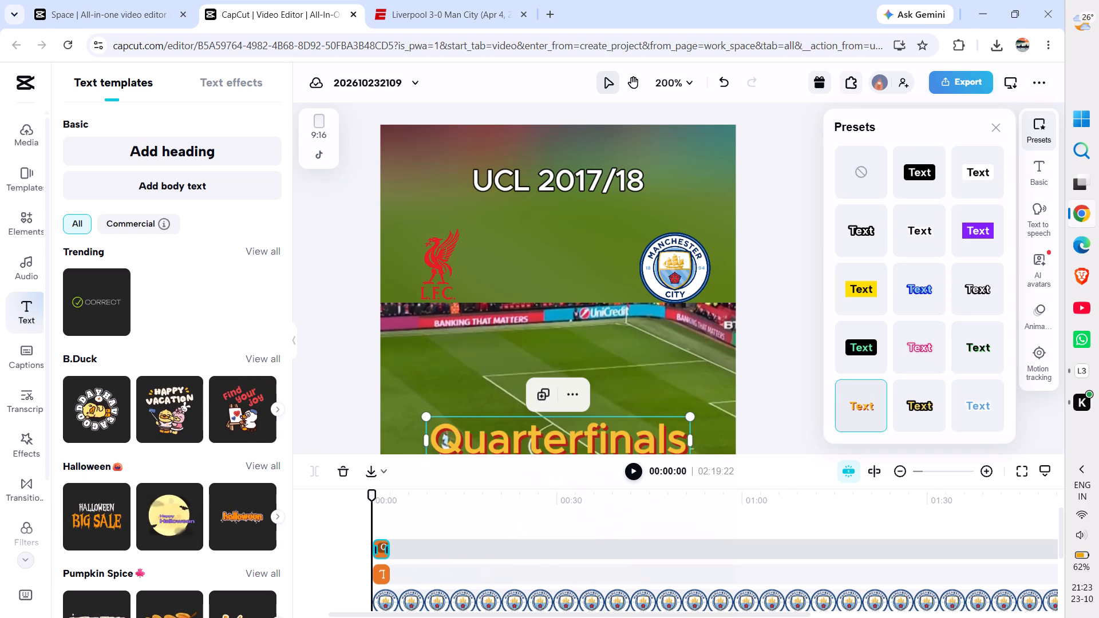
pyautogui.click(861, 220)
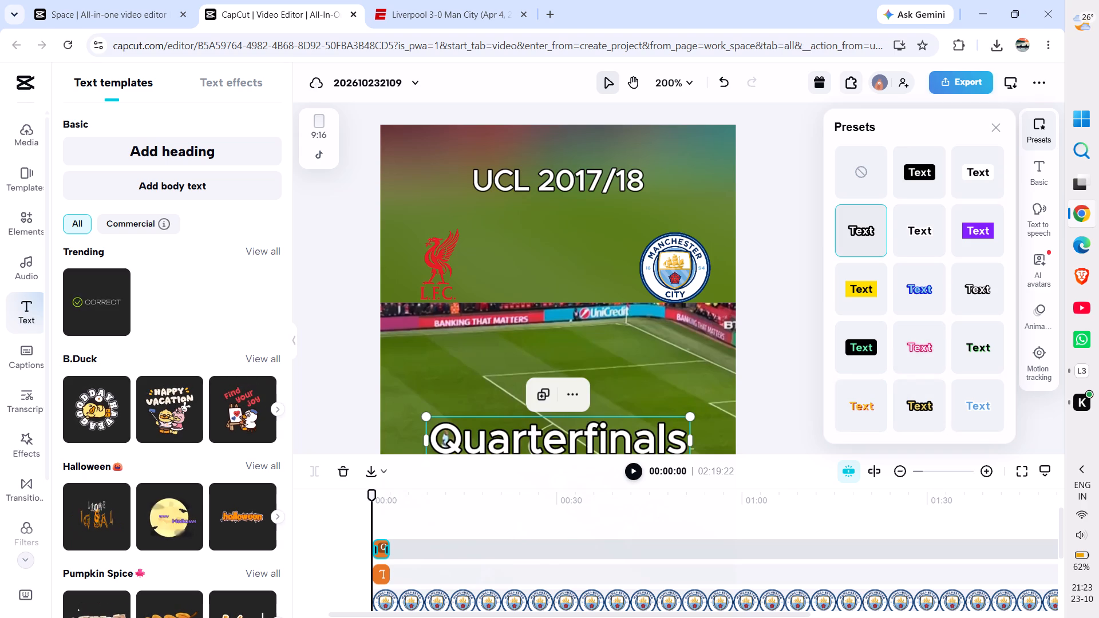
pyautogui.click(1043, 165)
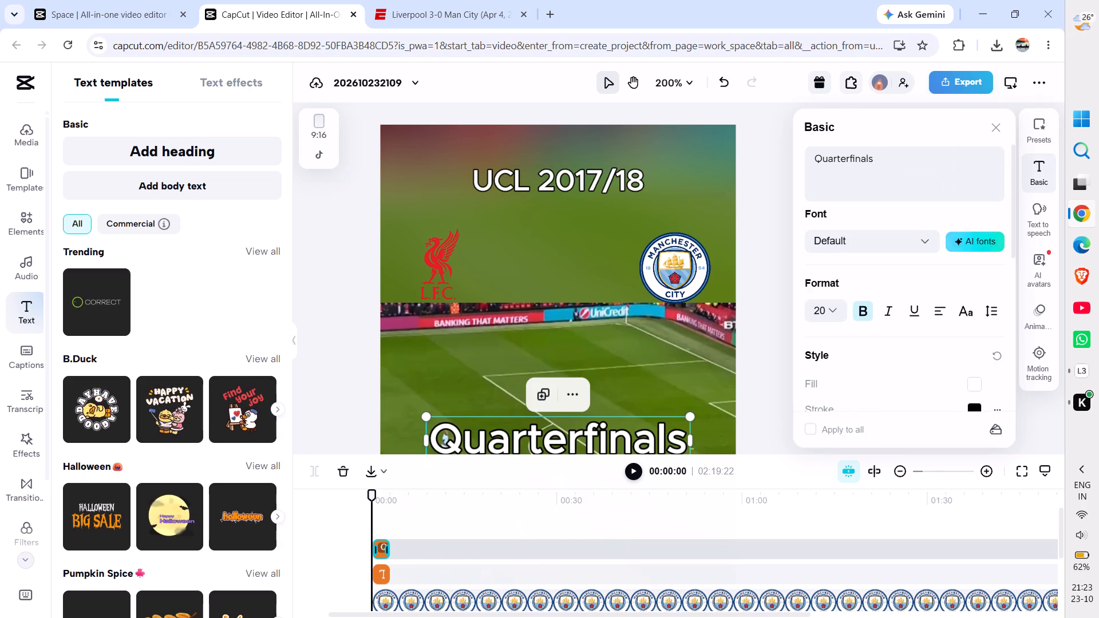
pyautogui.click(970, 386)
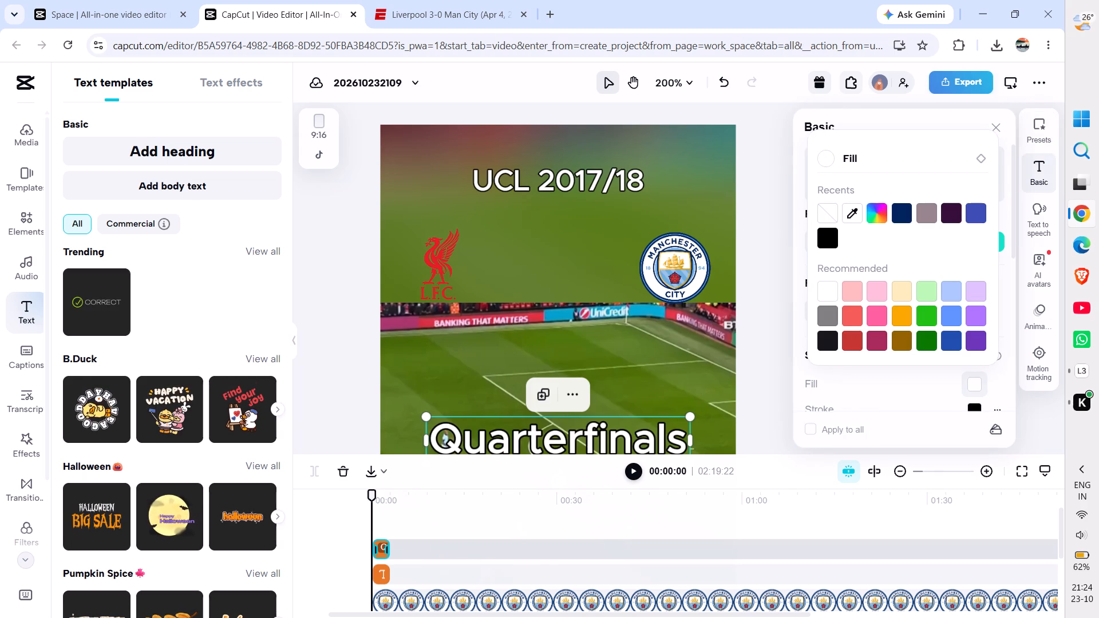
pyautogui.click(896, 312)
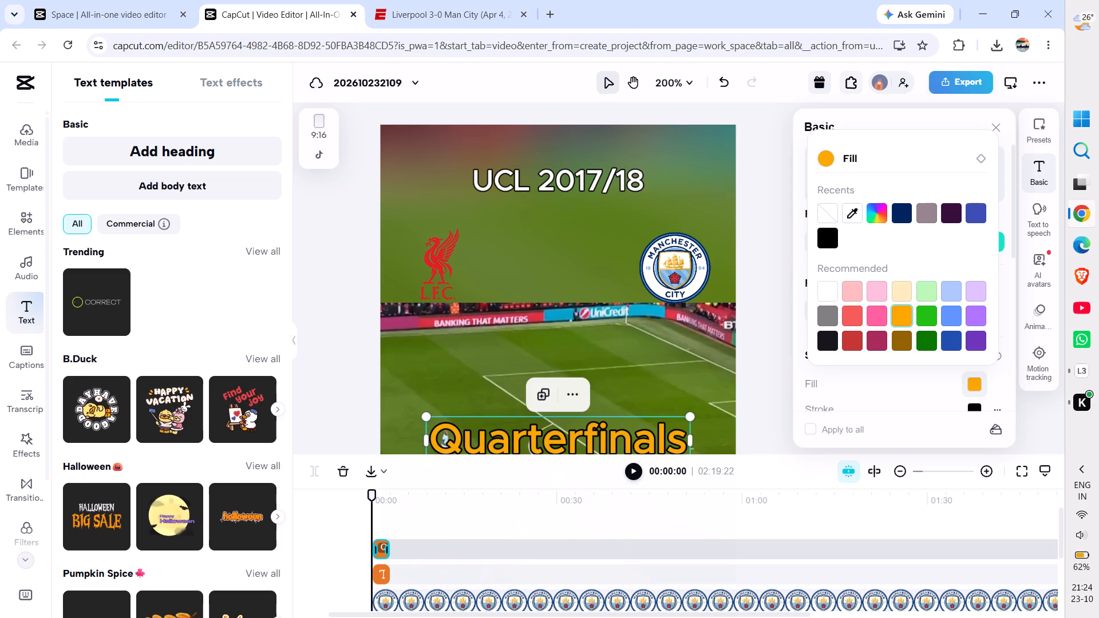
pyautogui.click(796, 164)
# Set the scale of the "Quarterfinals" heading to 50%.
pyautogui.scroll(-6, 912, 308)
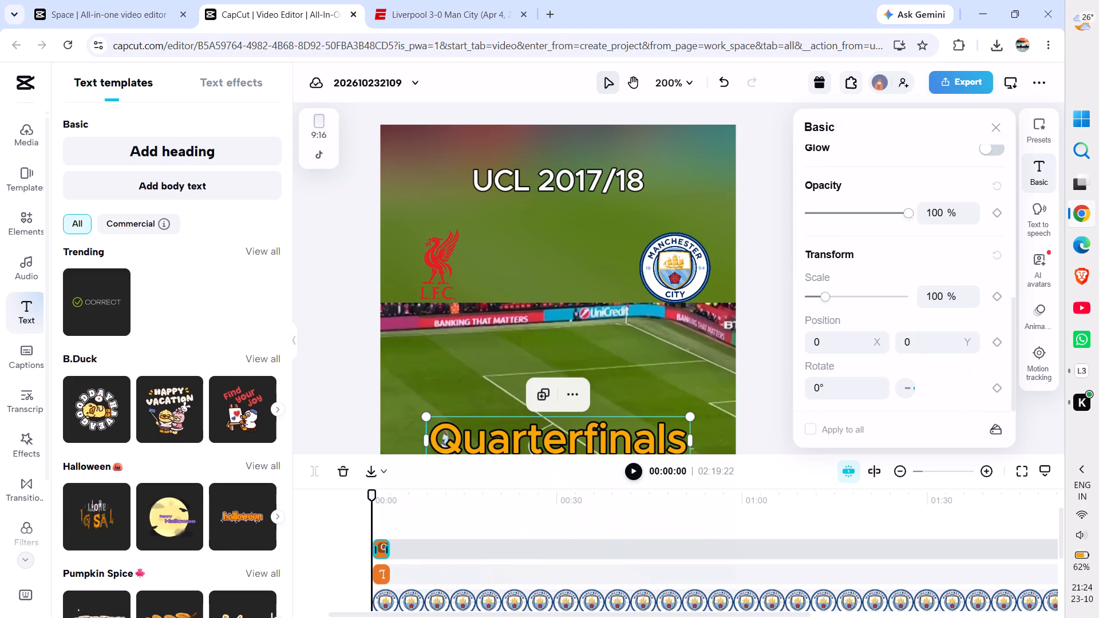
pyautogui.click(938, 302)
pyautogui.press('BackSpace')
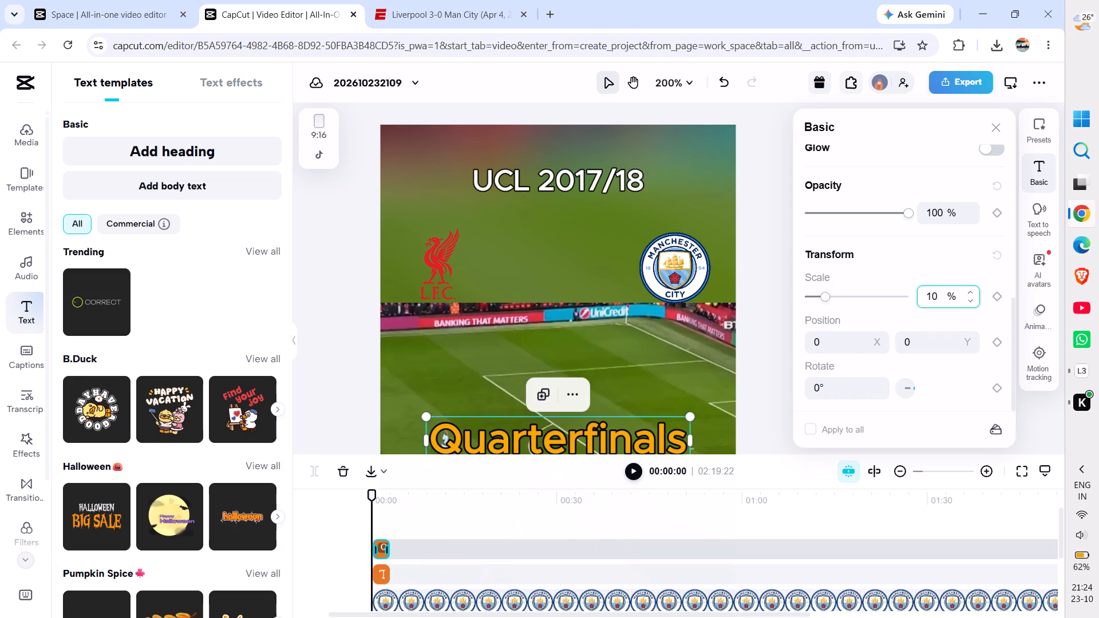
pyautogui.press('BackSpace')
pyautogui.press('BackSpace')
pyautogui.press('5')
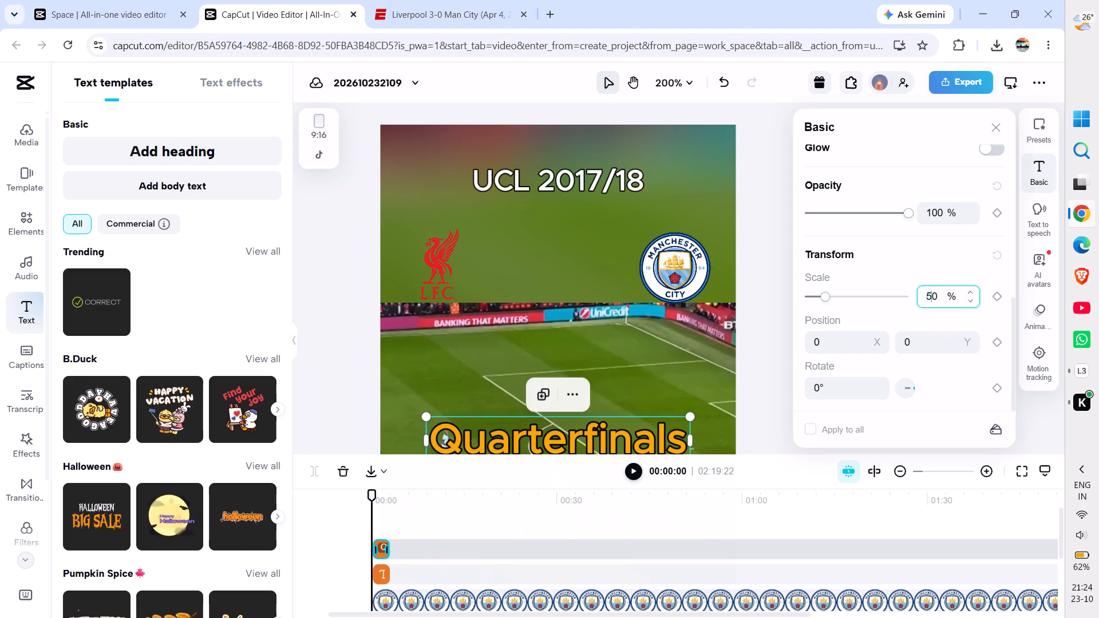
pyautogui.press('Return')
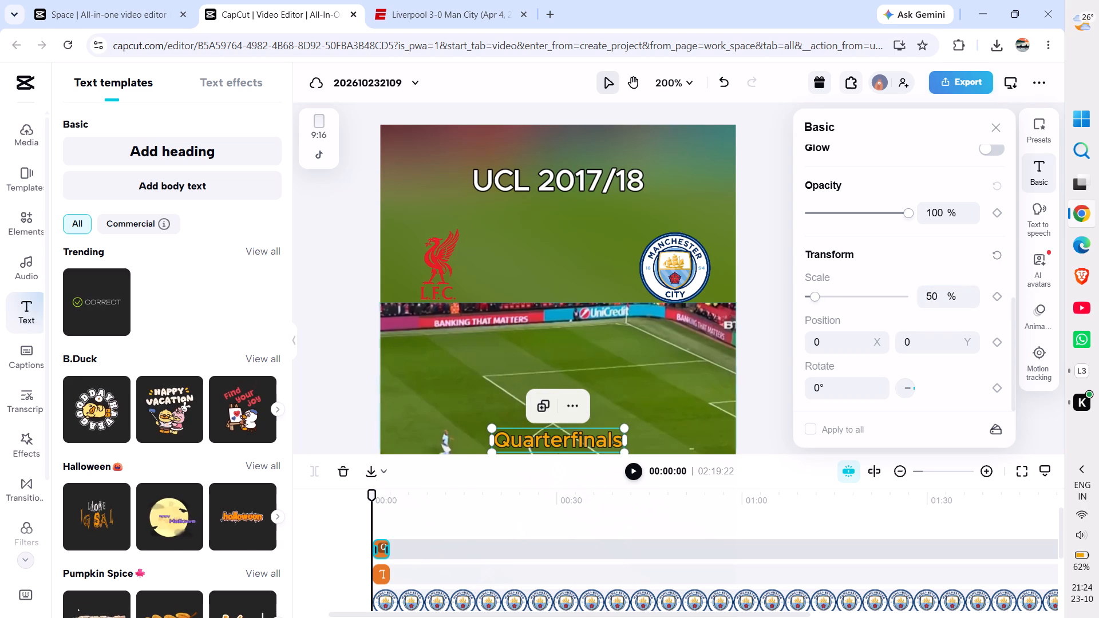
# Move the "Quarterfinals" heading directly beneath "UCL 2017/18", centred horizontally at X 0 and about Y 474.
pyautogui.moveTo(548, 434); pyautogui.dragTo(548, 203)
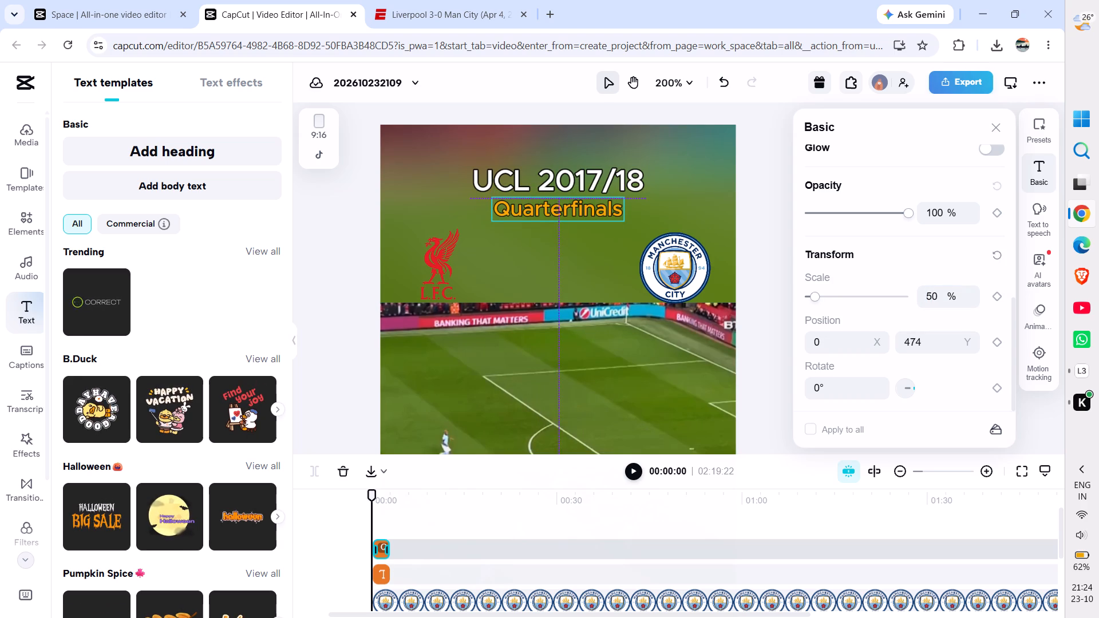
# Settle the "Quarterfinals" heading directly beneath "UCL 2017/18", centred at X 0 and Y 474.
pyautogui.moveTo(548, 203); pyautogui.dragTo(548, 202)
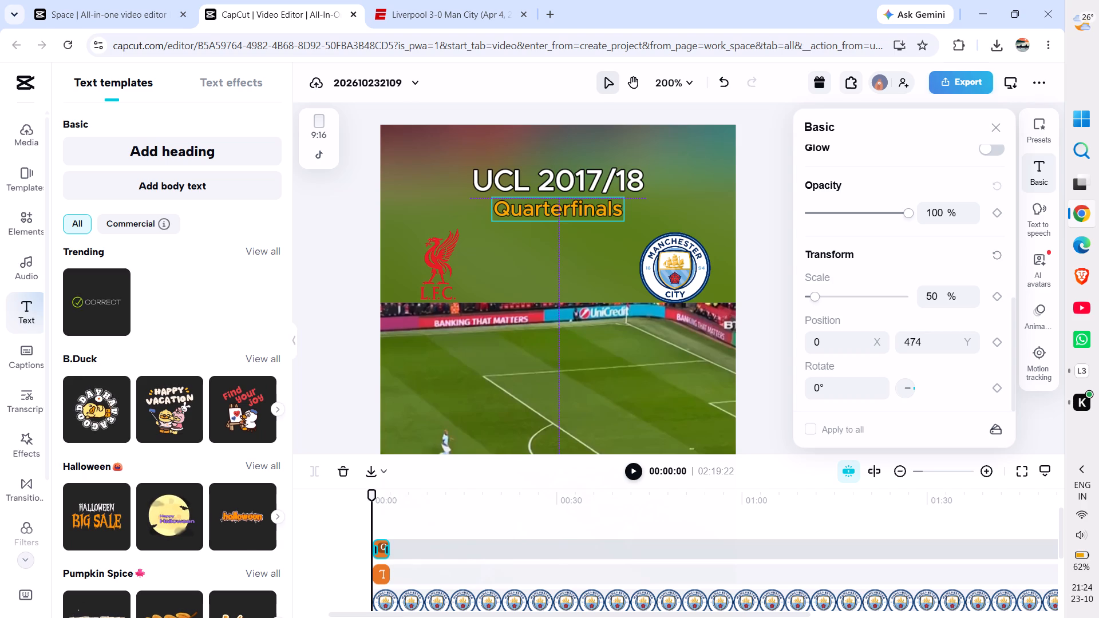
pyautogui.moveTo(548, 202); pyautogui.dragTo(548, 203)
pyautogui.click(302, 288)
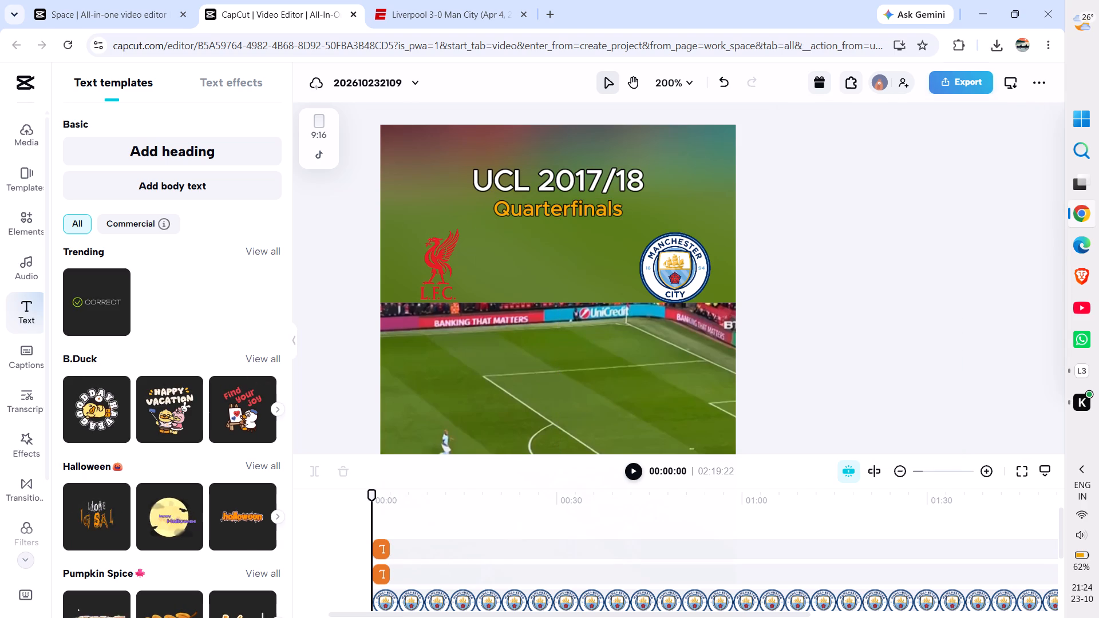
# Add a third heading and replace its placeholder text with the score "0 - 0".
pyautogui.scroll(1, 558, 230)
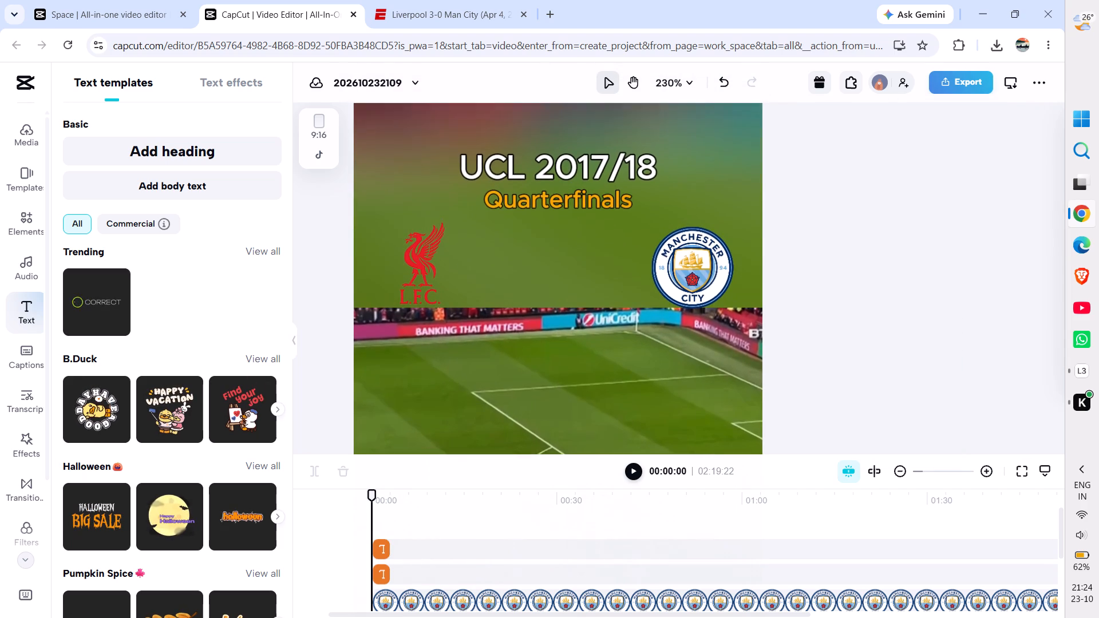
pyautogui.scroll(1, 558, 230)
pyautogui.click(315, 268)
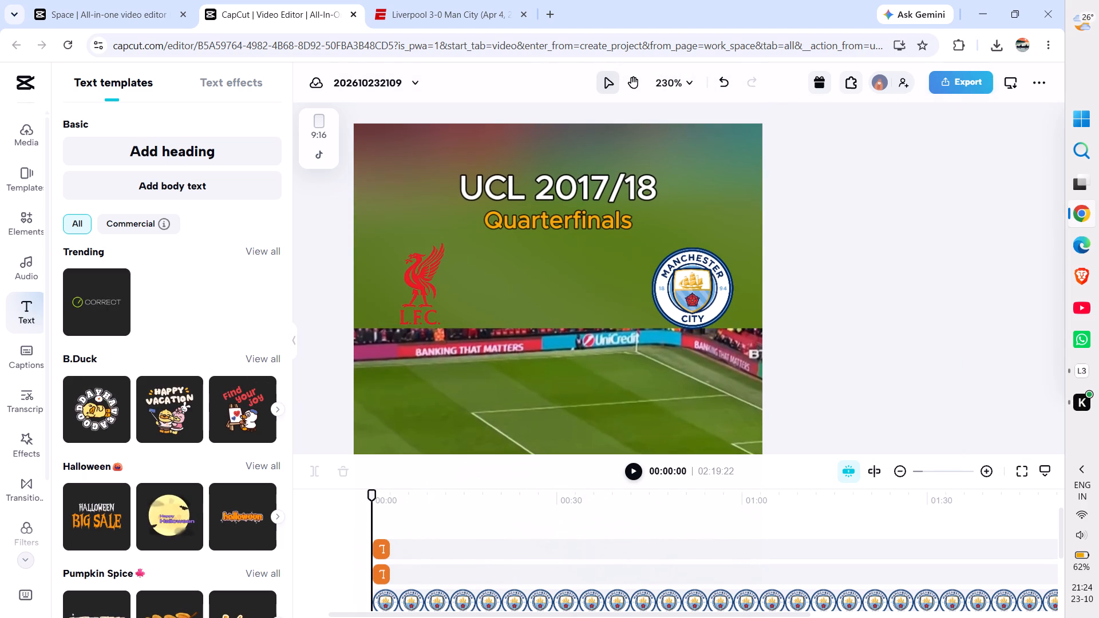
pyautogui.click(185, 152)
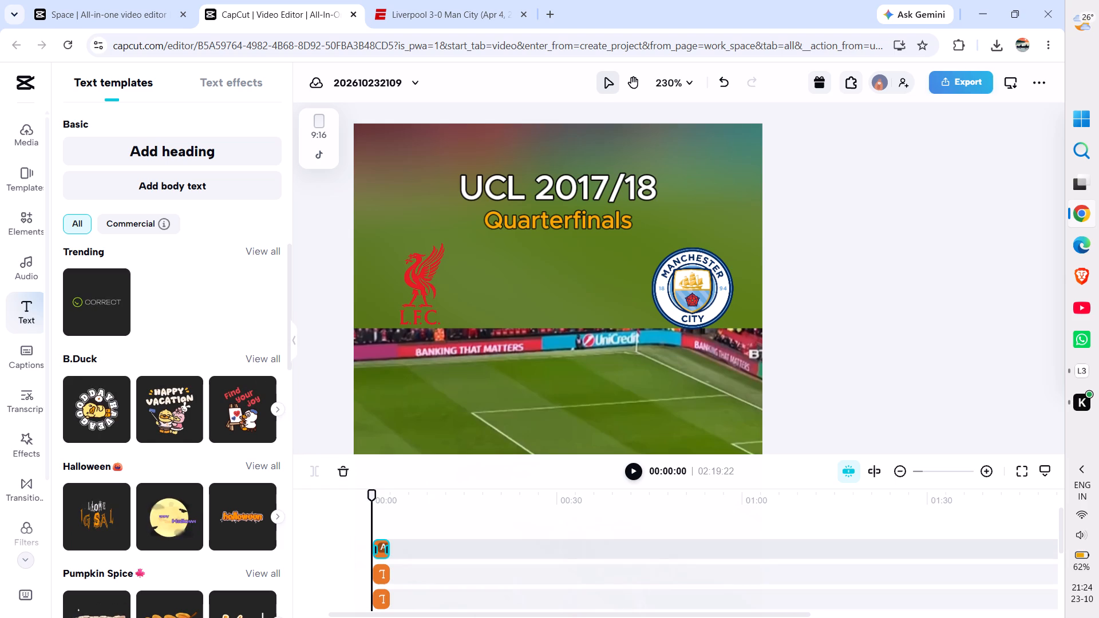
pyautogui.click(1040, 169)
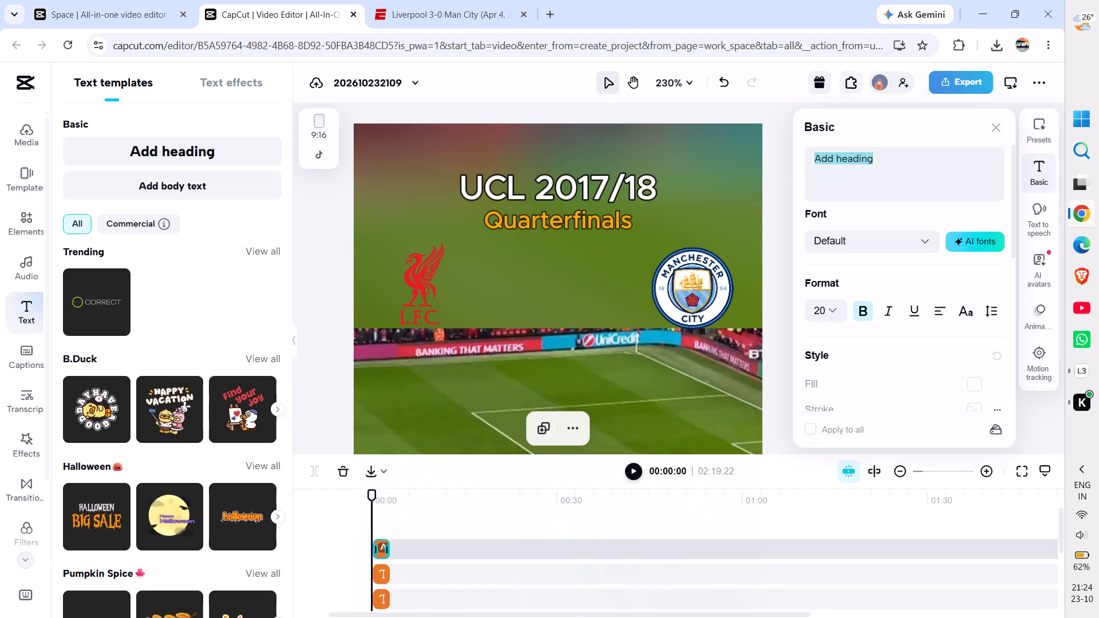
pyautogui.click(898, 185)
pyautogui.press('BackSpace')
pyautogui.press('BackSpace')
pyautogui.press('BackSpace')
pyautogui.press('BackSpace')
pyautogui.press('BackSpace')
pyautogui.press('BackSpace')
pyautogui.press('BackSpace')
pyautogui.press('BackSpace')
pyautogui.press('BackSpace')
pyautogui.press('BackSpace')
pyautogui.press('BackSpace')
pyautogui.press('BackSpace')
pyautogui.press('BackSpace')
pyautogui.press('BackSpace')
pyautogui.press('BackSpace')
pyautogui.press('BackSpace')
pyautogui.press('BackSpace')
pyautogui.press('BackSpace')
pyautogui.press('BackSpace')
pyautogui.press('BackSpace')
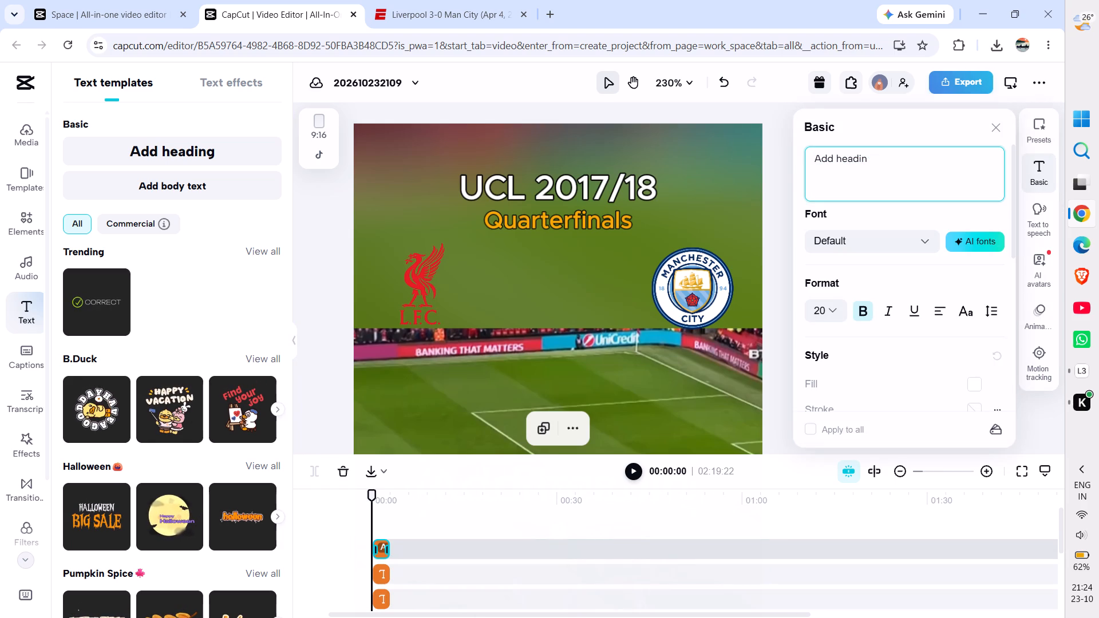
pyautogui.press('0')
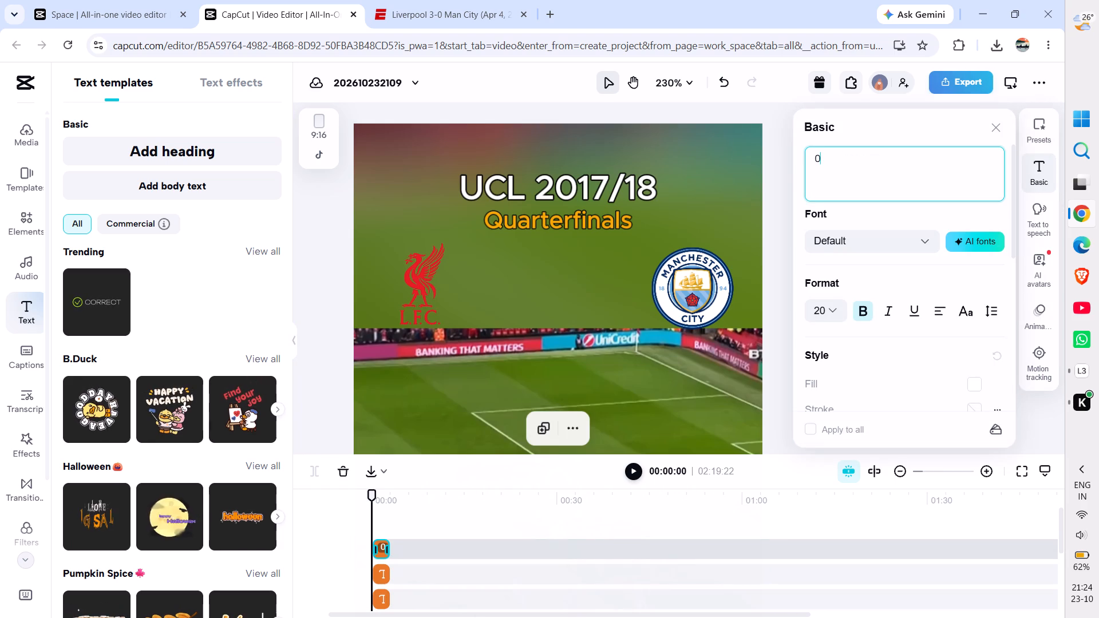
pyautogui.press('space')
pyautogui.write('- 0')
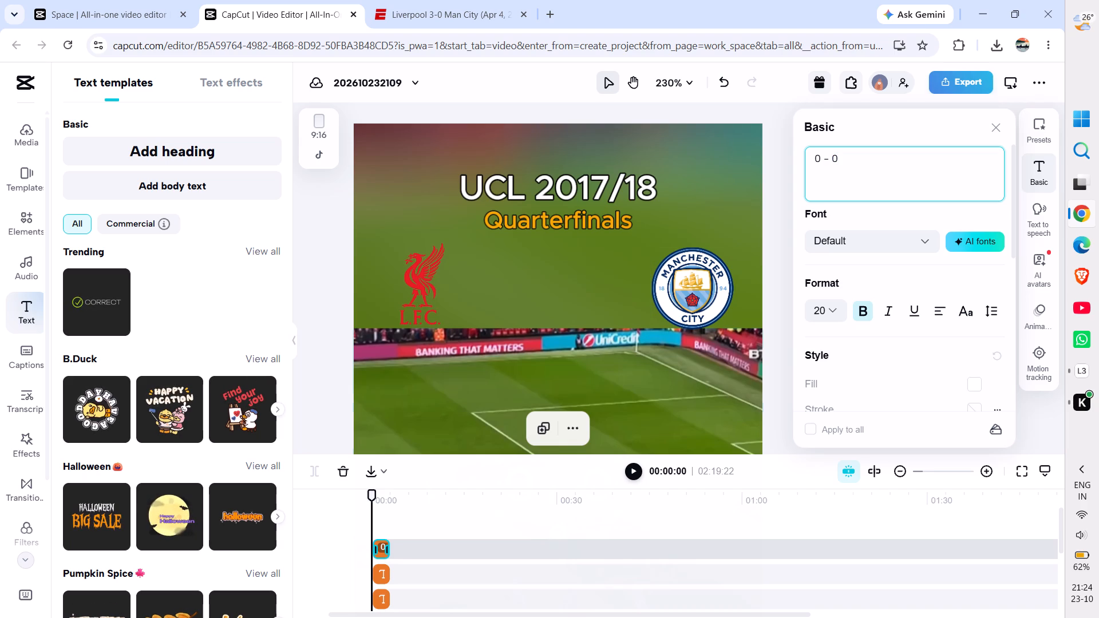
# Move the "0 - 0" score between the two team logos, centred at X 0 and about Y 354.
pyautogui.scroll(-4, 598, 439)
pyautogui.moveTo(558, 409); pyautogui.dragTo(546, 253)
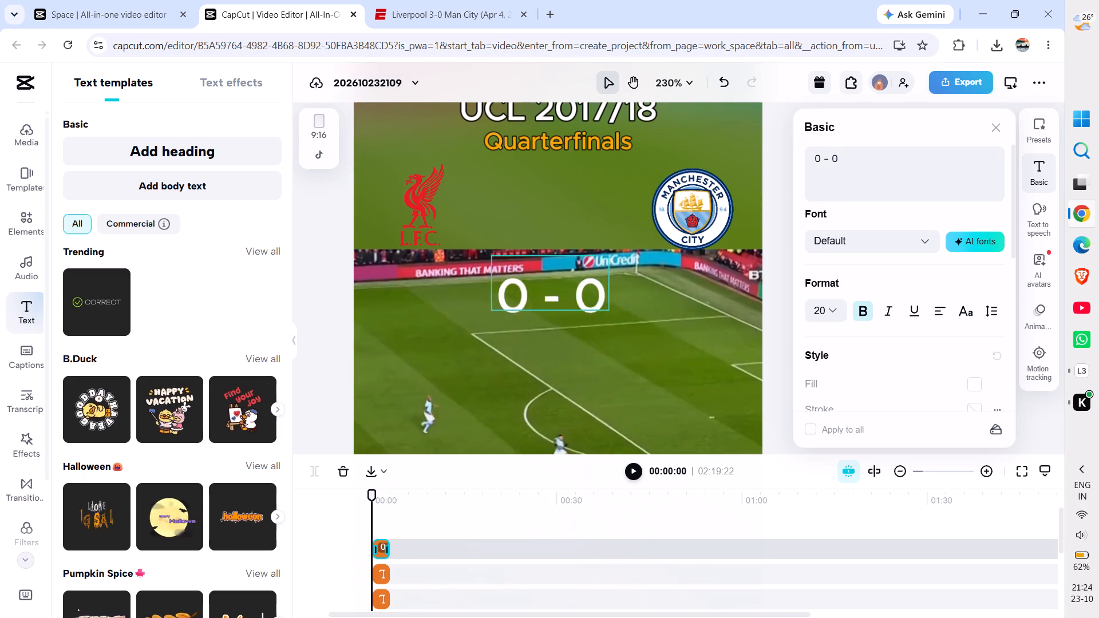
pyautogui.moveTo(546, 253); pyautogui.dragTo(552, 211)
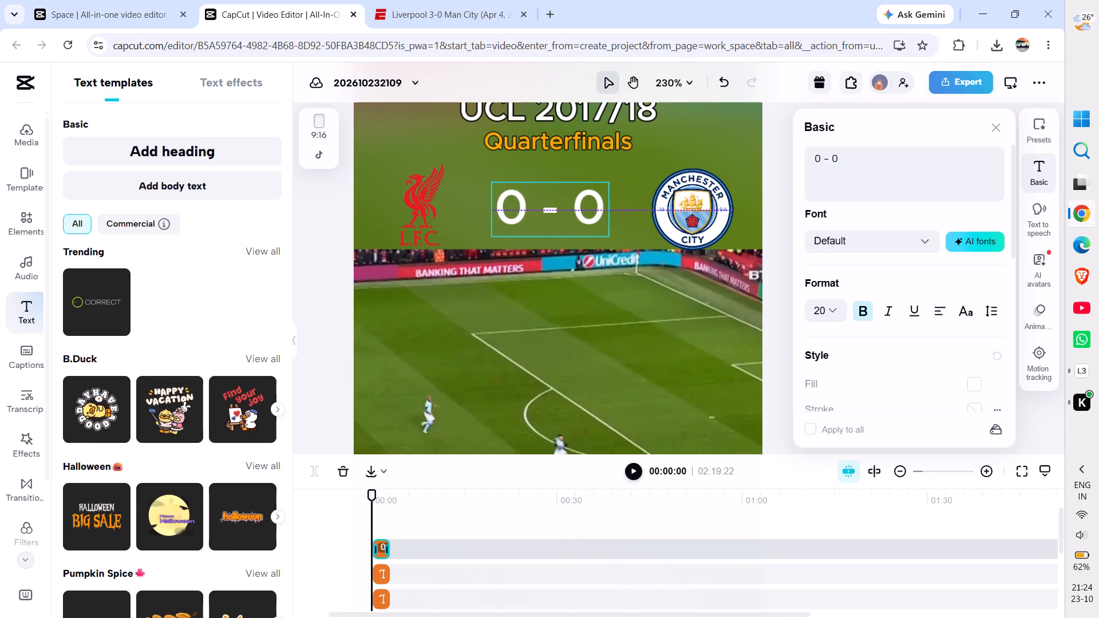
pyautogui.moveTo(552, 211); pyautogui.dragTo(556, 212)
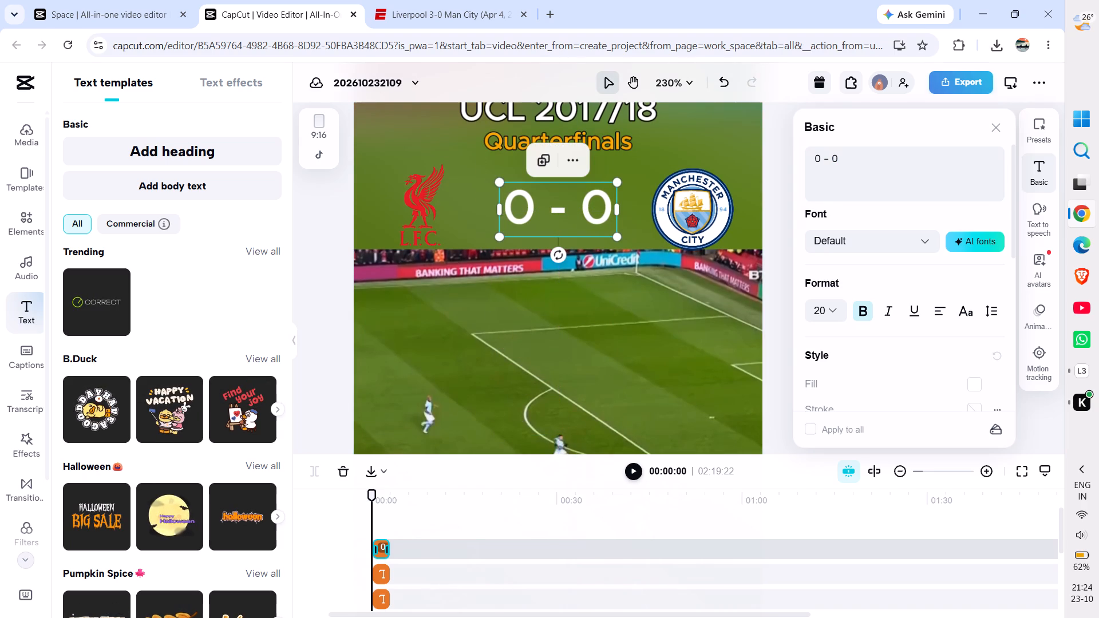
# Style the "0 - 0" score with the black-outlined white text preset.
pyautogui.click(1047, 132)
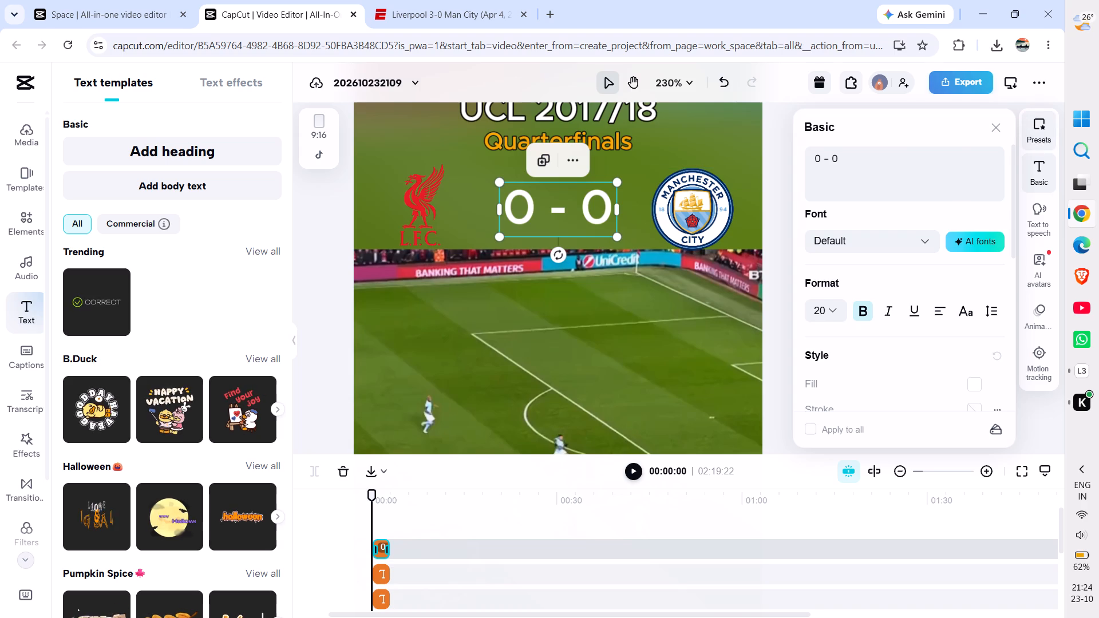
pyautogui.click(853, 236)
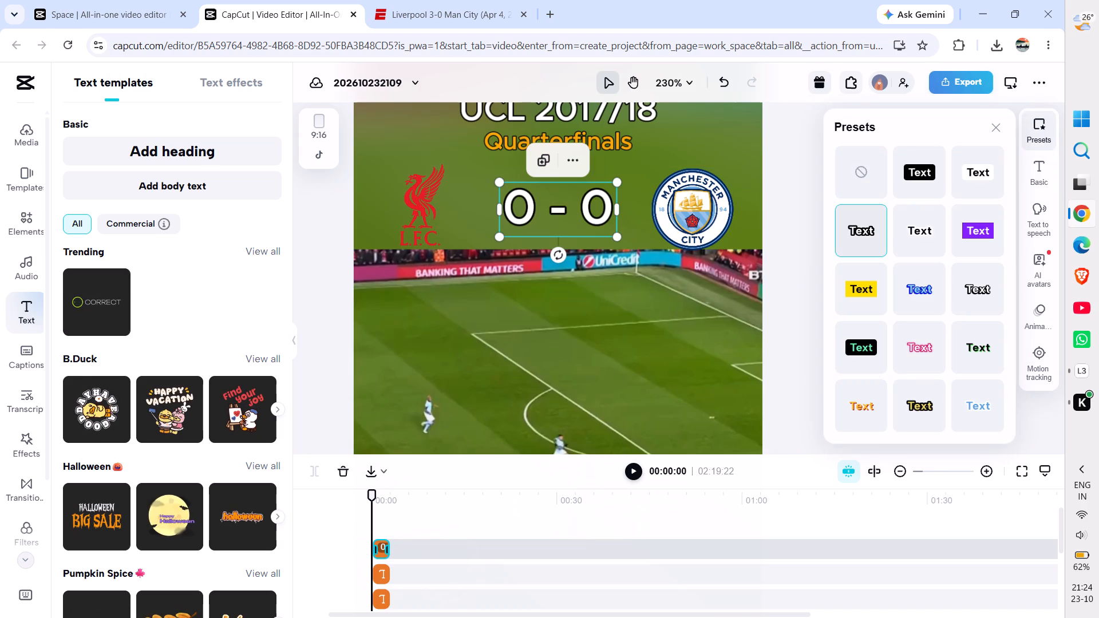
pyautogui.click(321, 338)
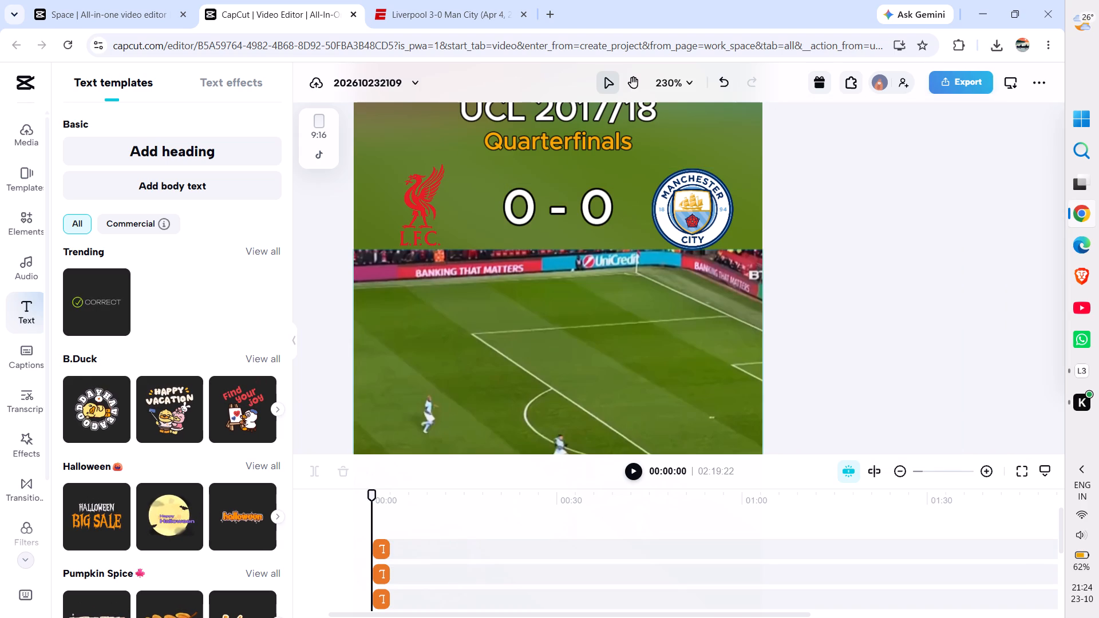
# Extend the "UCL 2017/18" heading on the timeline to the end of the team logo clips.
pyautogui.click(293, 347)
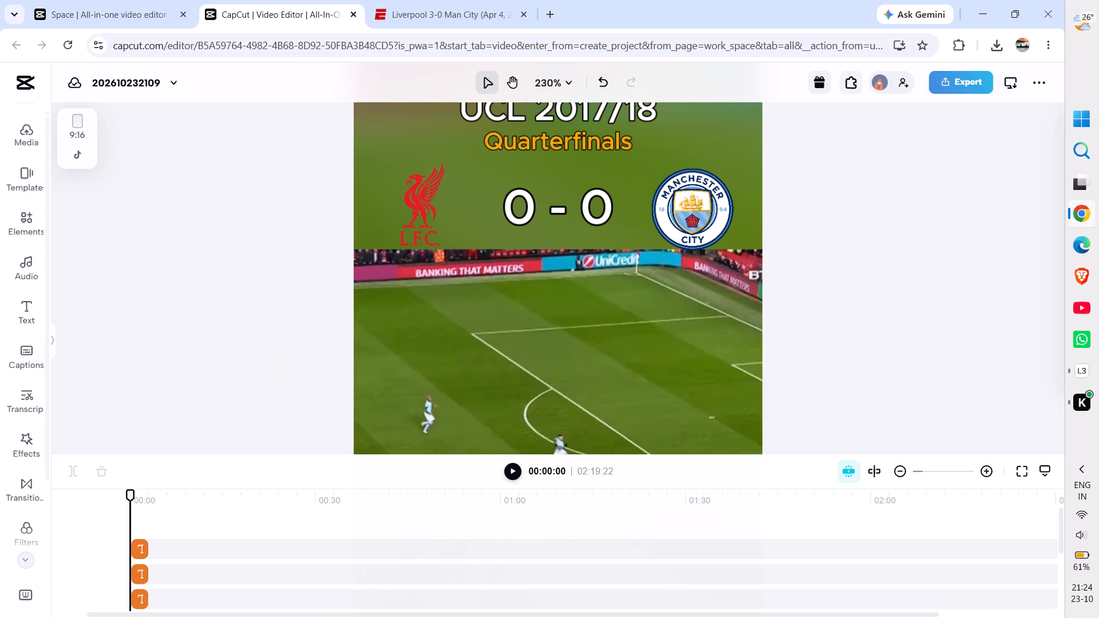
pyautogui.click(247, 308)
pyautogui.hotkey('shift', 'f')
pyautogui.scroll(-1, 216, 525)
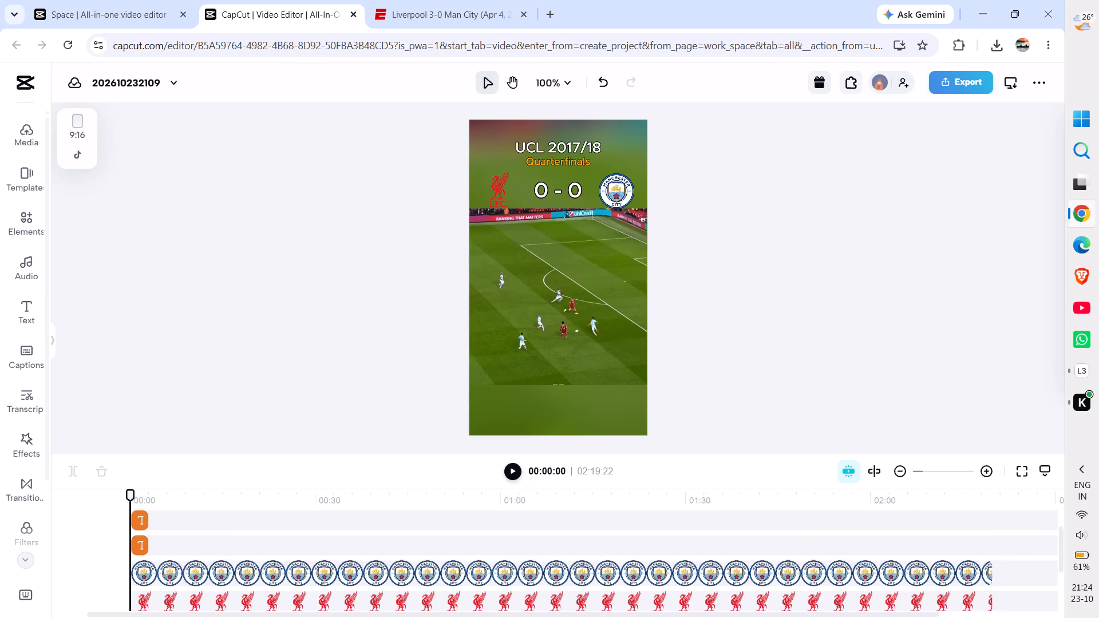
pyautogui.scroll(-1, 216, 525)
pyautogui.scroll(1, 216, 525)
pyautogui.click(141, 542)
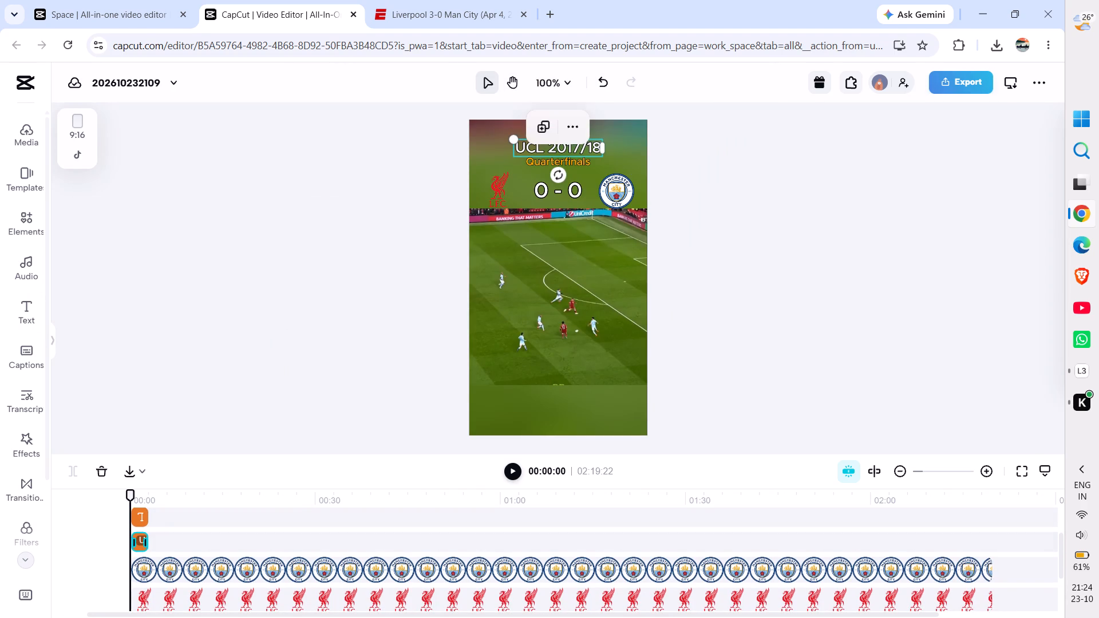
pyautogui.moveTo(145, 541); pyautogui.dragTo(675, 571)
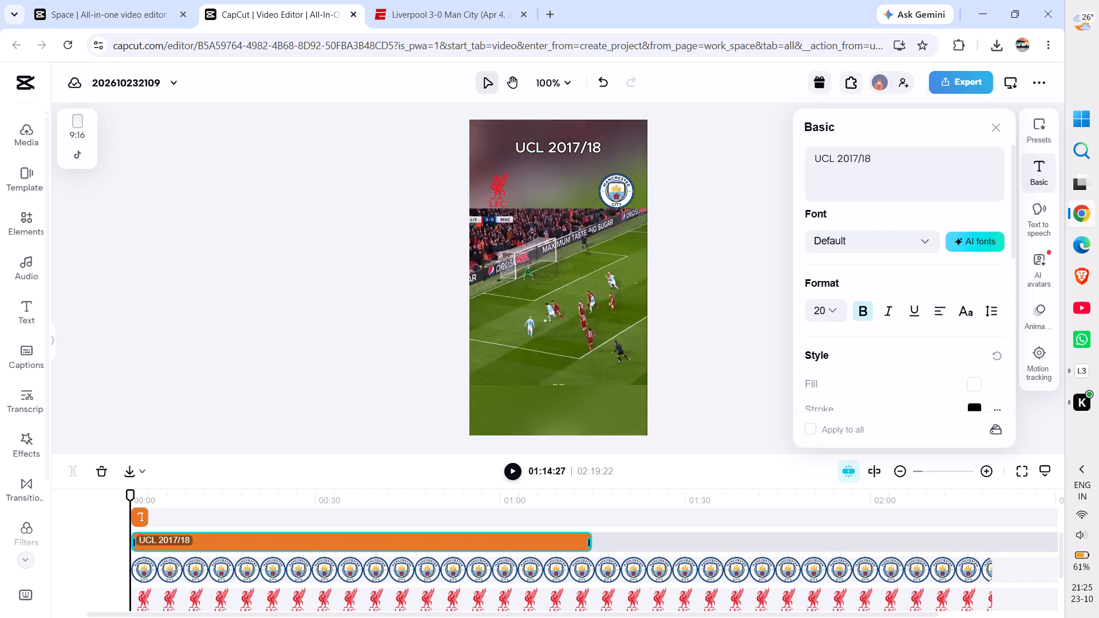
pyautogui.moveTo(675, 571); pyautogui.dragTo(1001, 576)
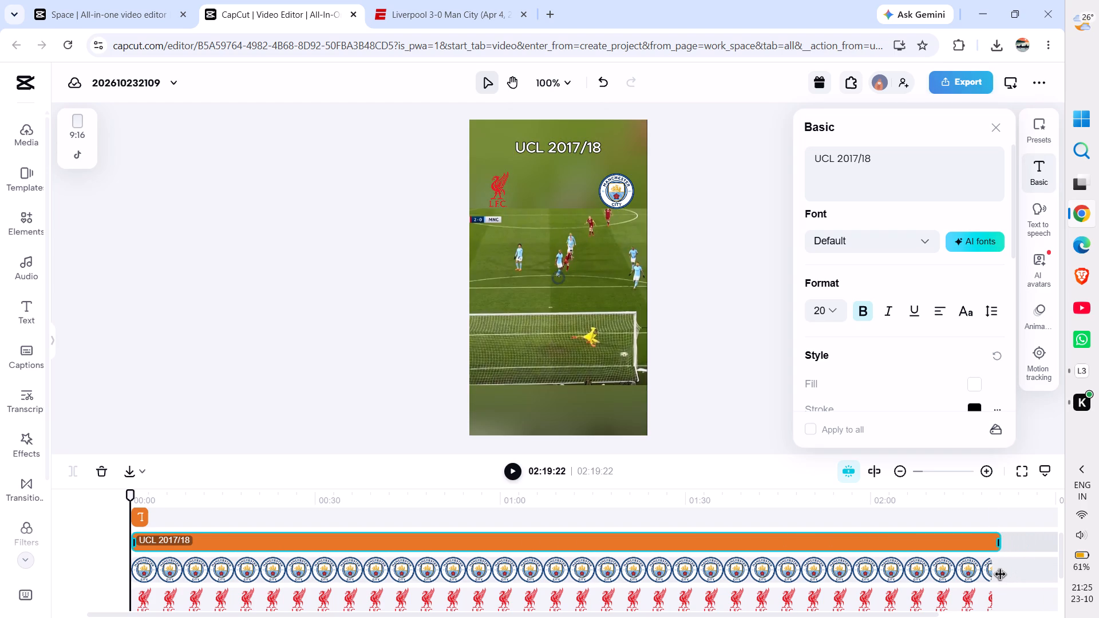
pyautogui.moveTo(1001, 576); pyautogui.dragTo(993, 576)
# Extend the "Quarterfinals" heading on the timeline to end level with the "UCL 2017/18" heading.
pyautogui.scroll(1, 210, 525)
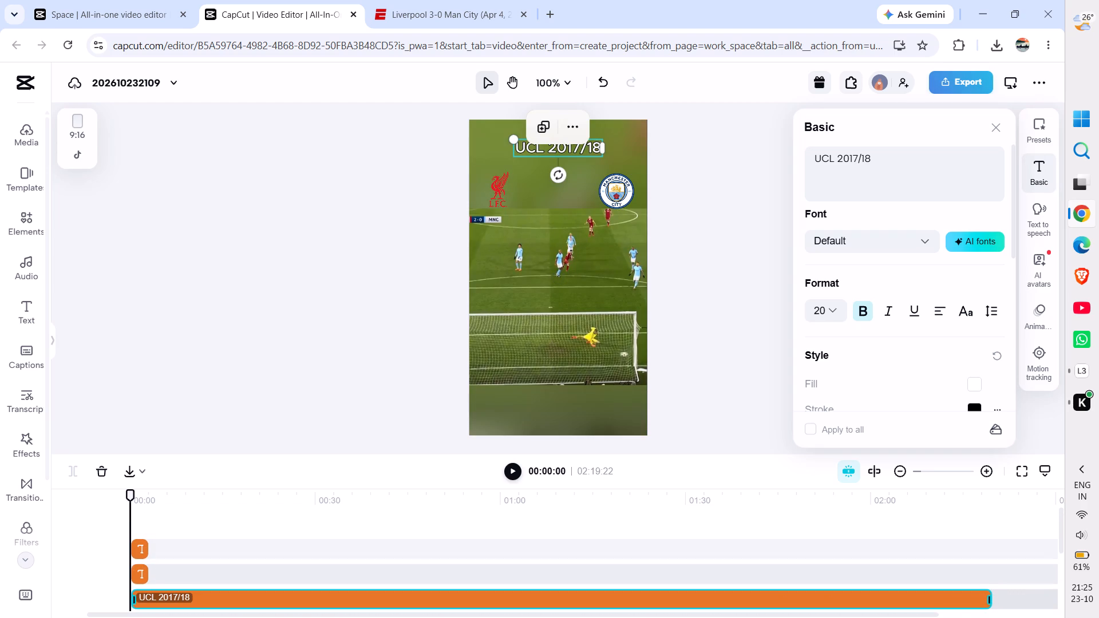
pyautogui.click(138, 574)
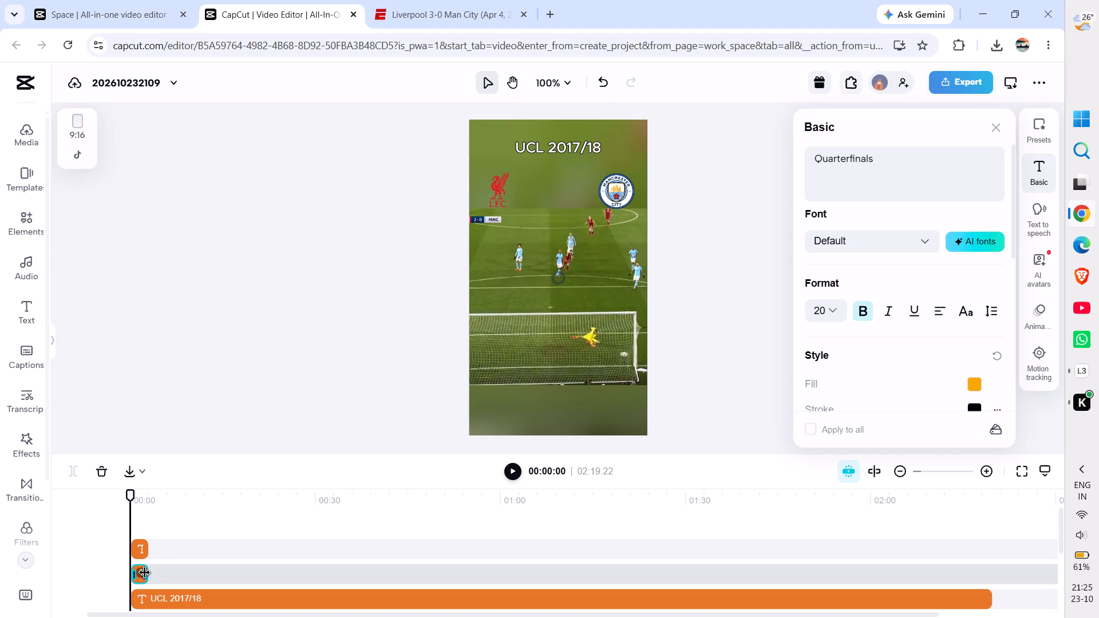
pyautogui.moveTo(145, 574); pyautogui.dragTo(1096, 568)
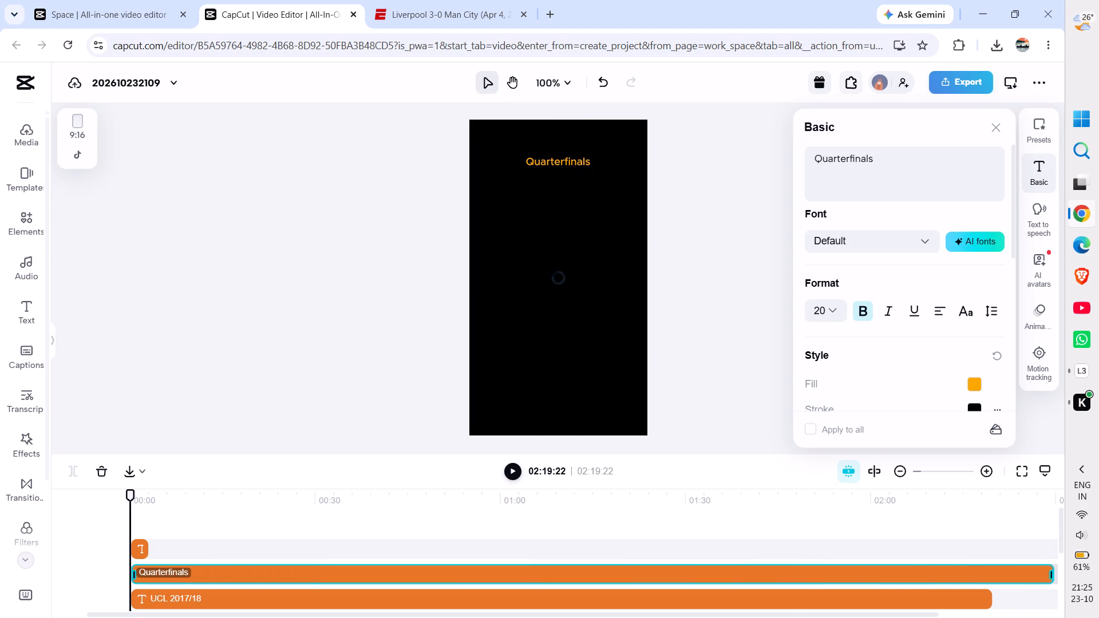
pyautogui.moveTo(1096, 568); pyautogui.dragTo(993, 580)
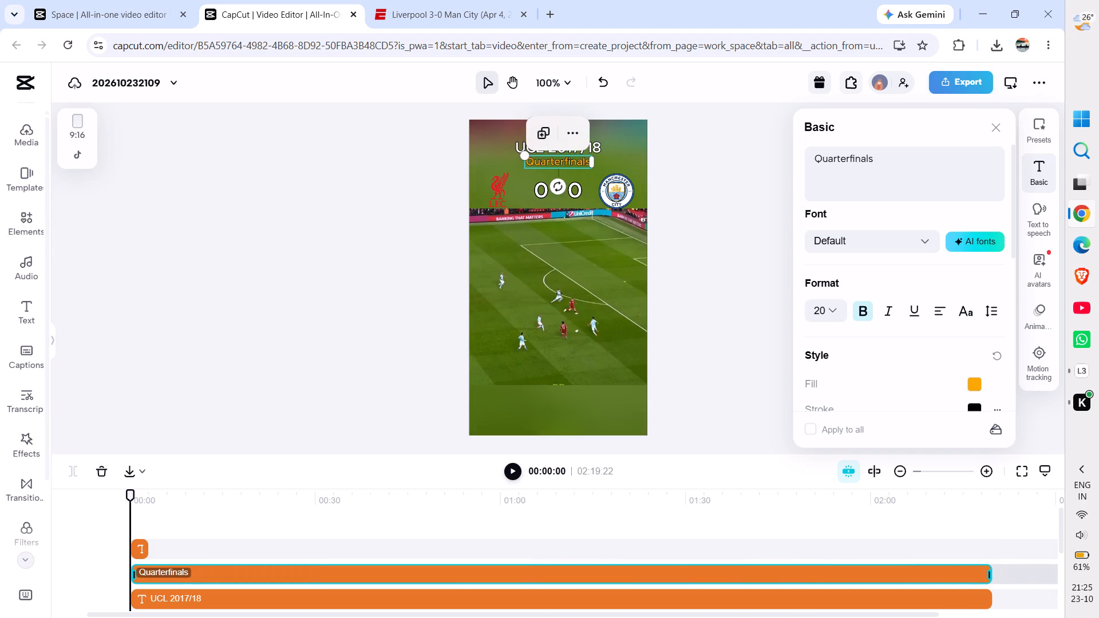
# Extend the "0 - 0" score on the timeline to end level with the other two headings.
pyautogui.click(141, 549)
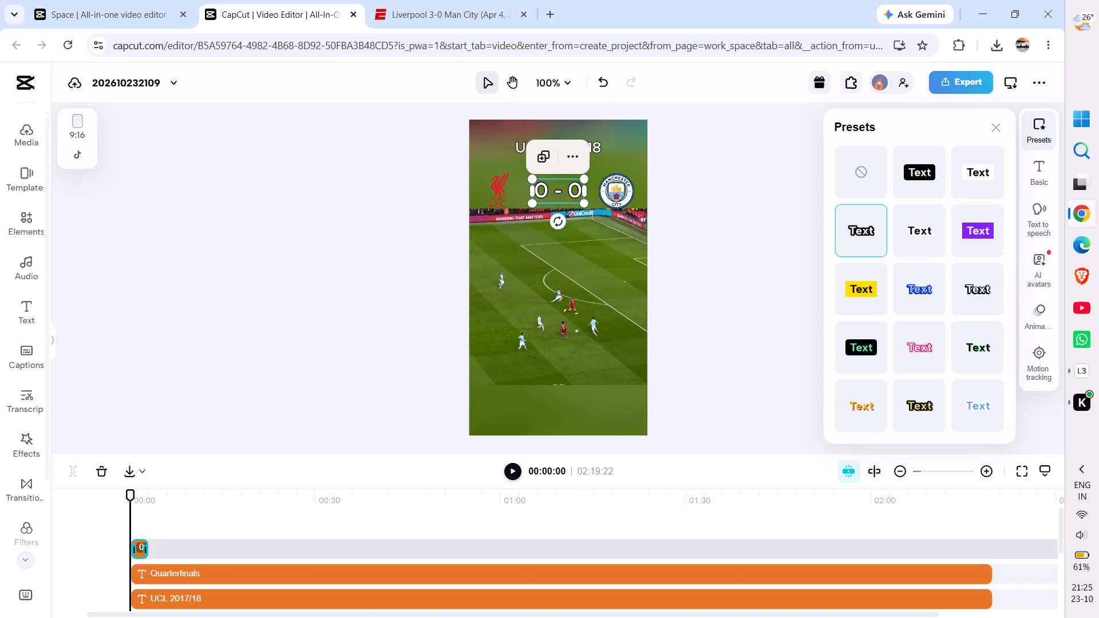
pyautogui.moveTo(146, 549); pyautogui.dragTo(724, 560)
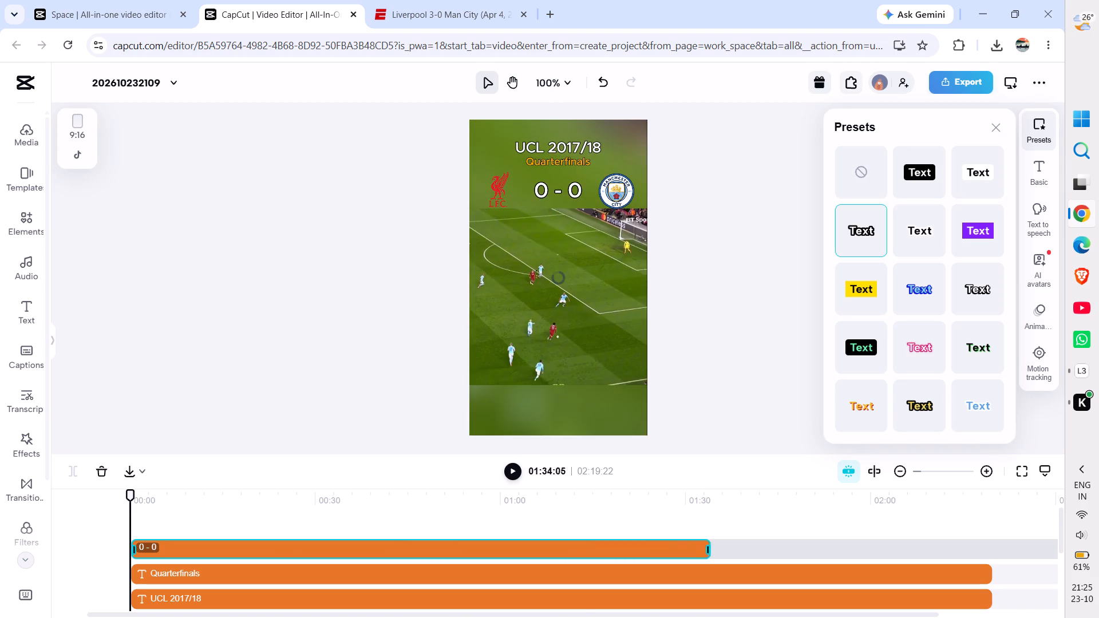
pyautogui.moveTo(724, 560); pyautogui.dragTo(993, 557)
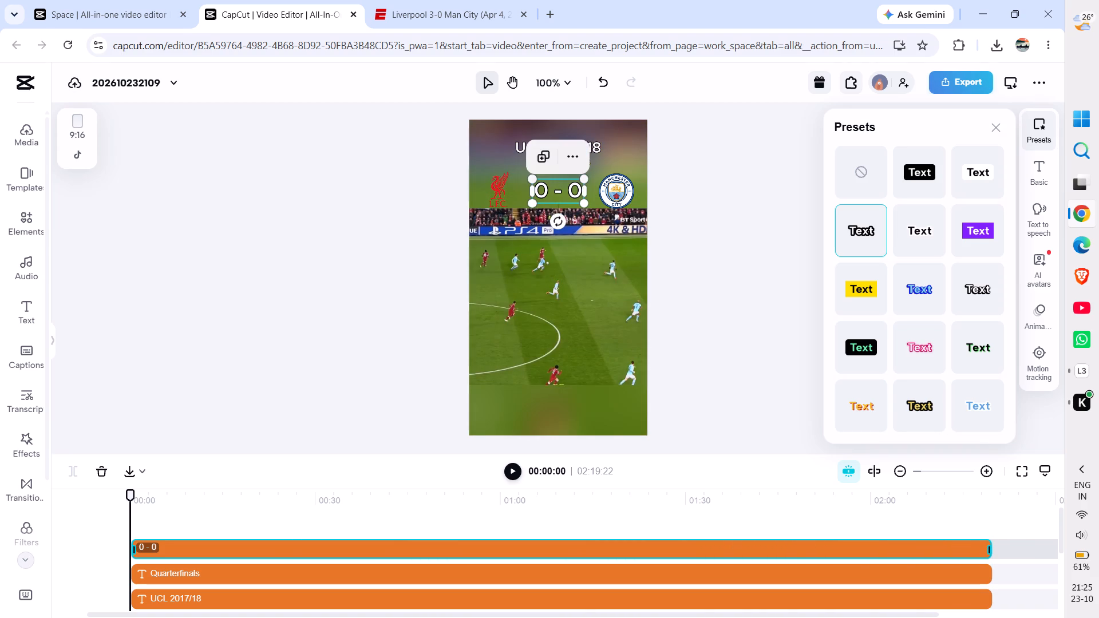
pyautogui.click(785, 342)
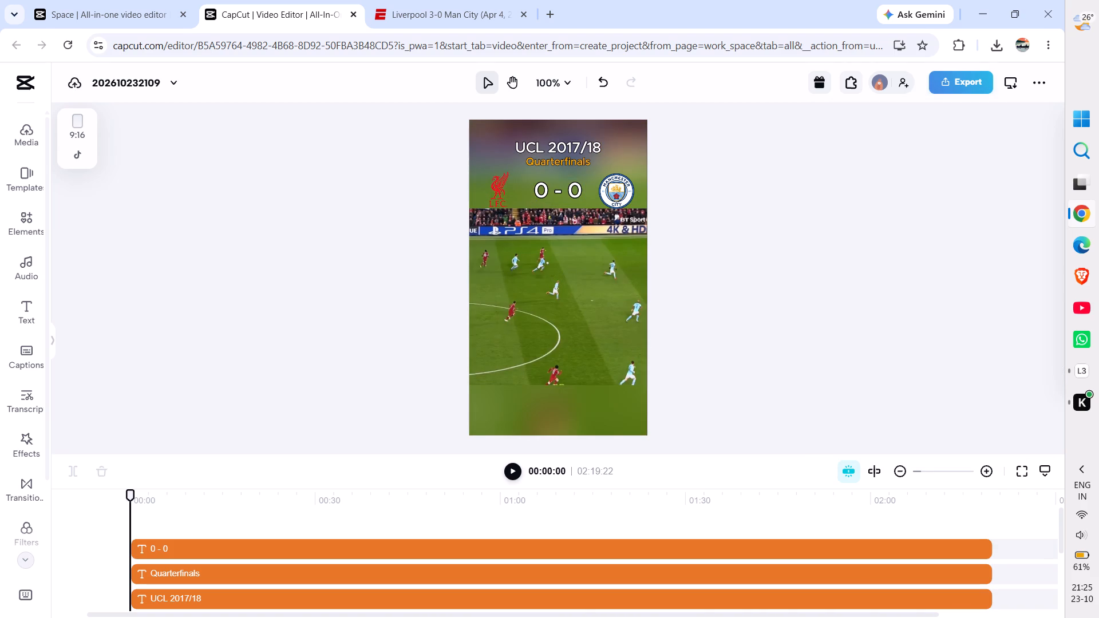
# Set the scale of the "0 - 0" score to 120%.
pyautogui.click(556, 187)
pyautogui.click(1047, 176)
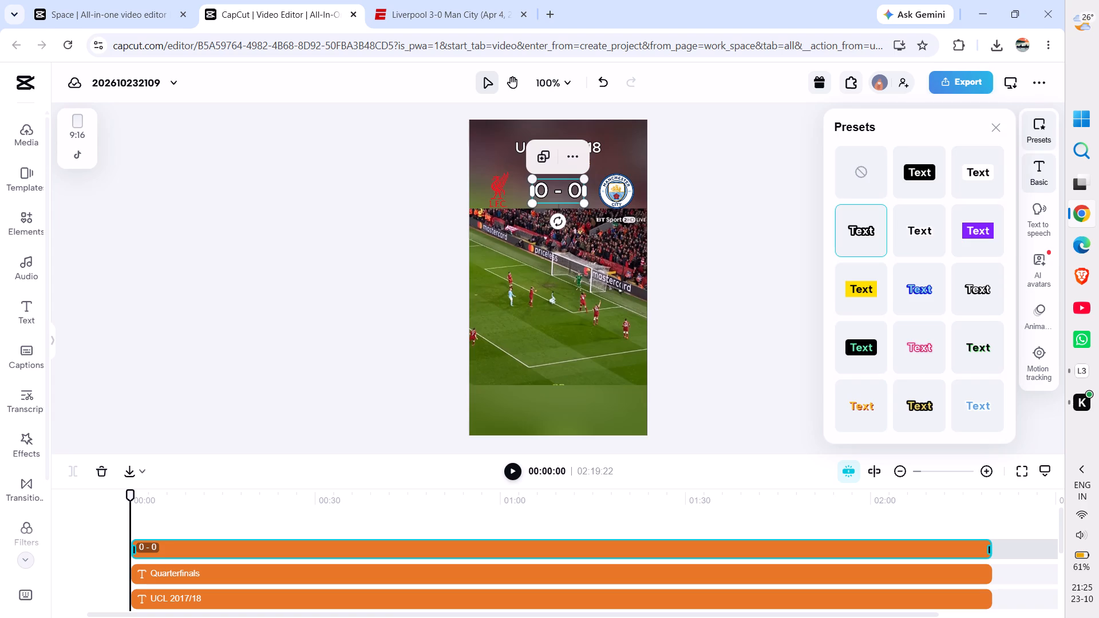
pyautogui.scroll(-4, 931, 319)
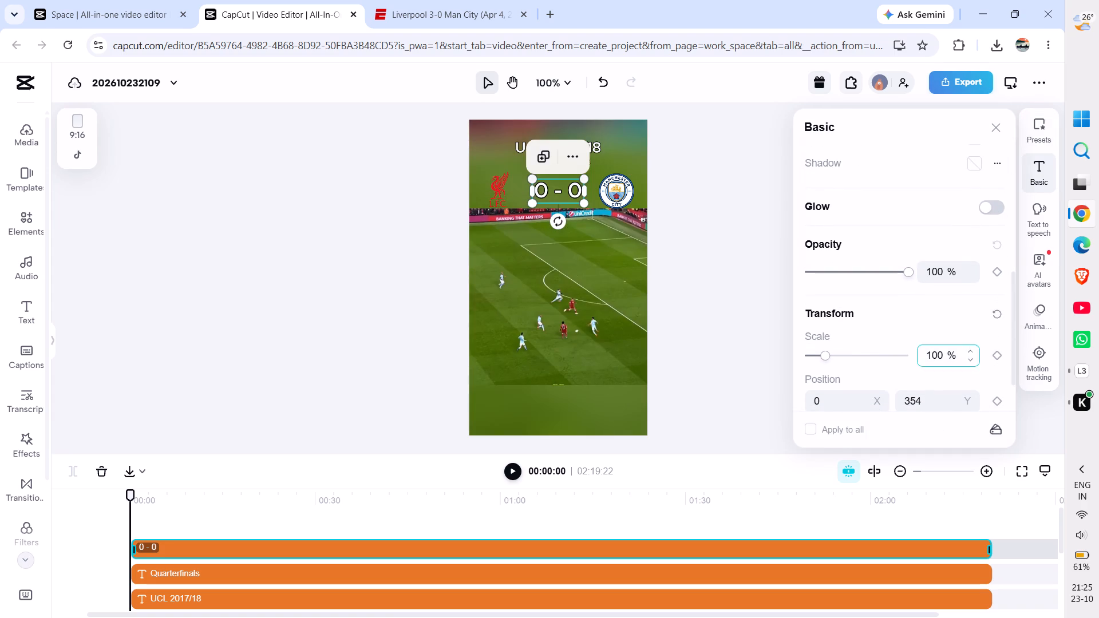
pyautogui.click(934, 358)
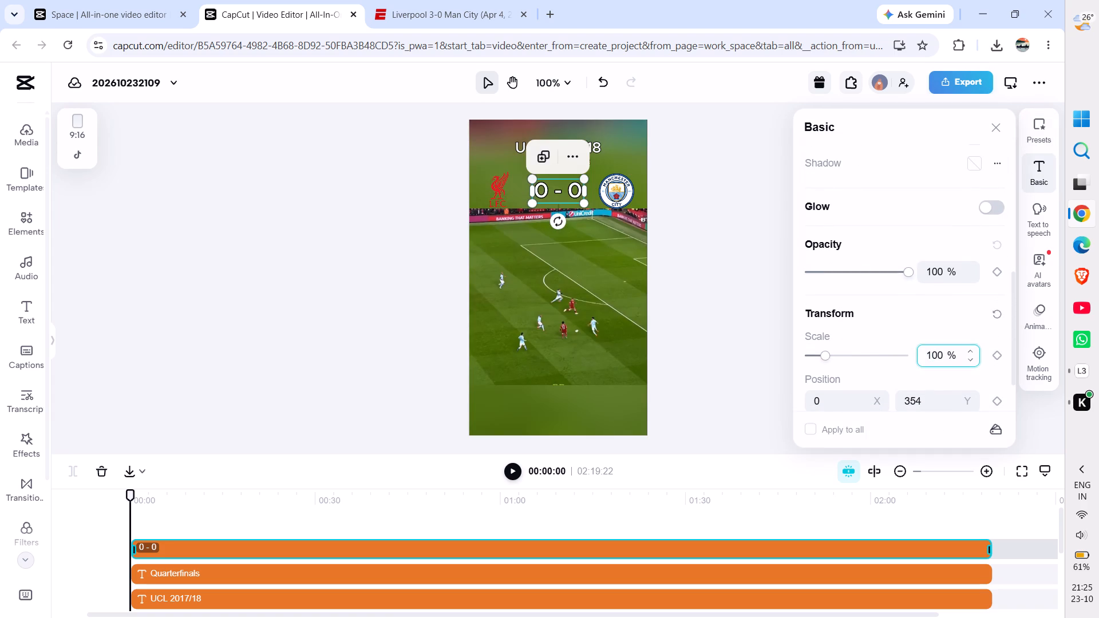
pyautogui.click(938, 358)
pyautogui.press('BackSpace')
pyautogui.press('2')
pyautogui.press('Return')
pyautogui.click(709, 317)
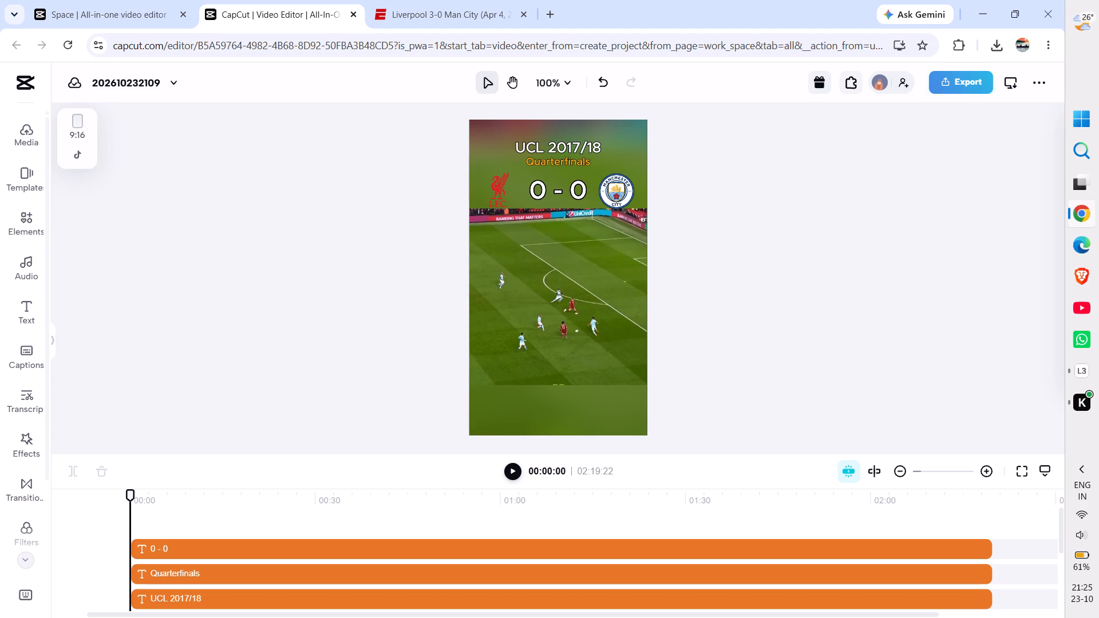
# Play the video to the first goal and split the "0 - 0" score there, at 00:06:07.
pyautogui.press('space')
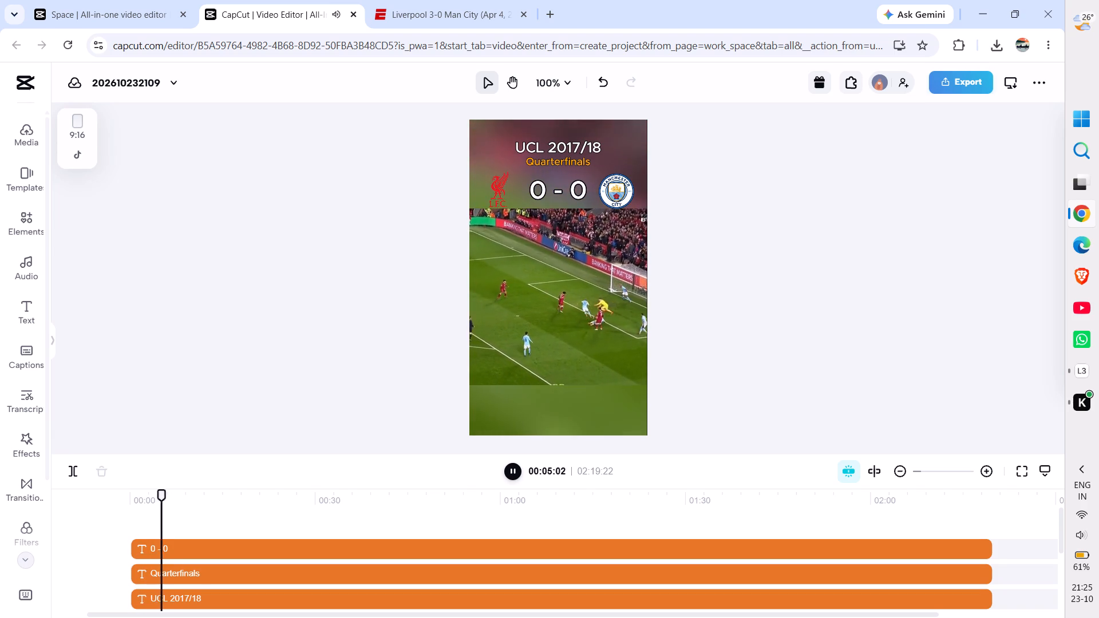
pyautogui.press('space')
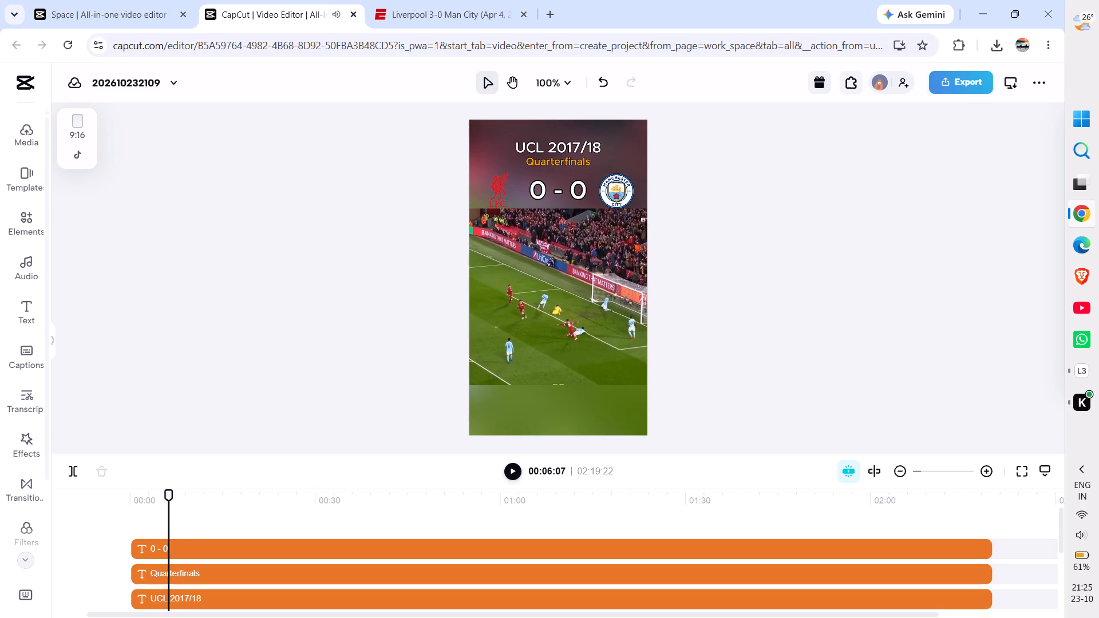
pyautogui.click(168, 552)
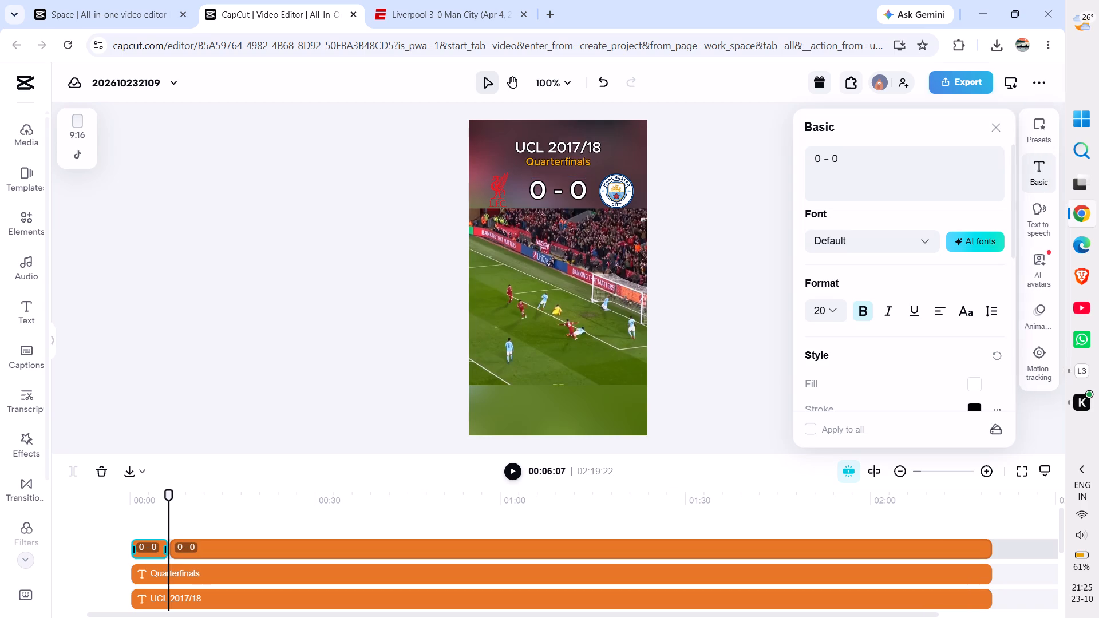
# Change the text of the score segment after the split to "1 - 0".
pyautogui.click(195, 552)
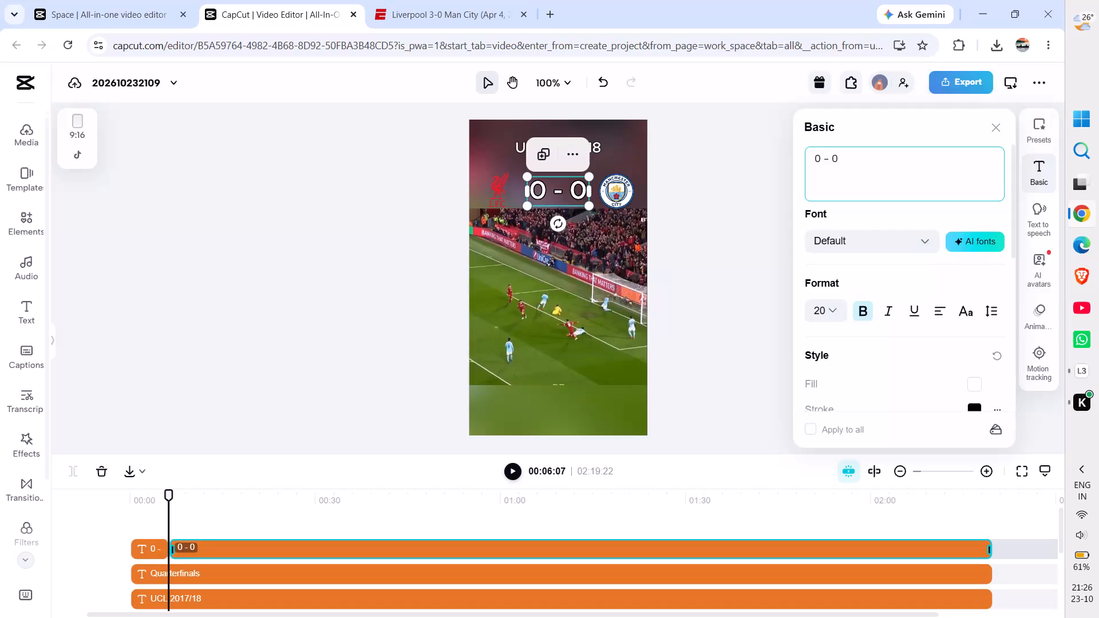
pyautogui.click(820, 167)
pyautogui.press('BackSpace')
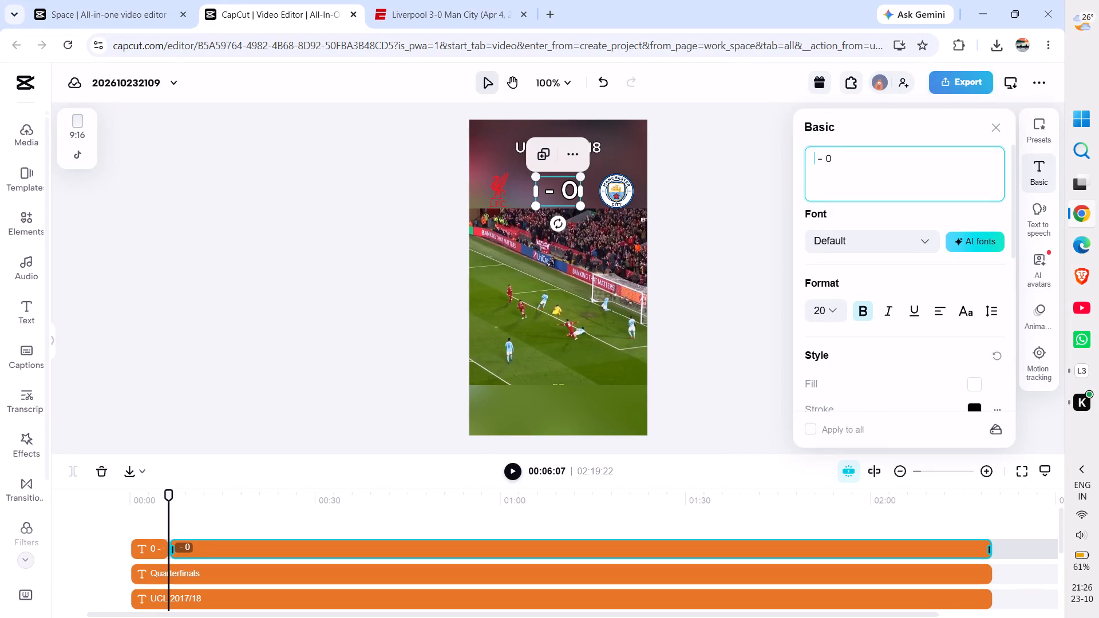
pyautogui.press('1')
pyautogui.click(720, 185)
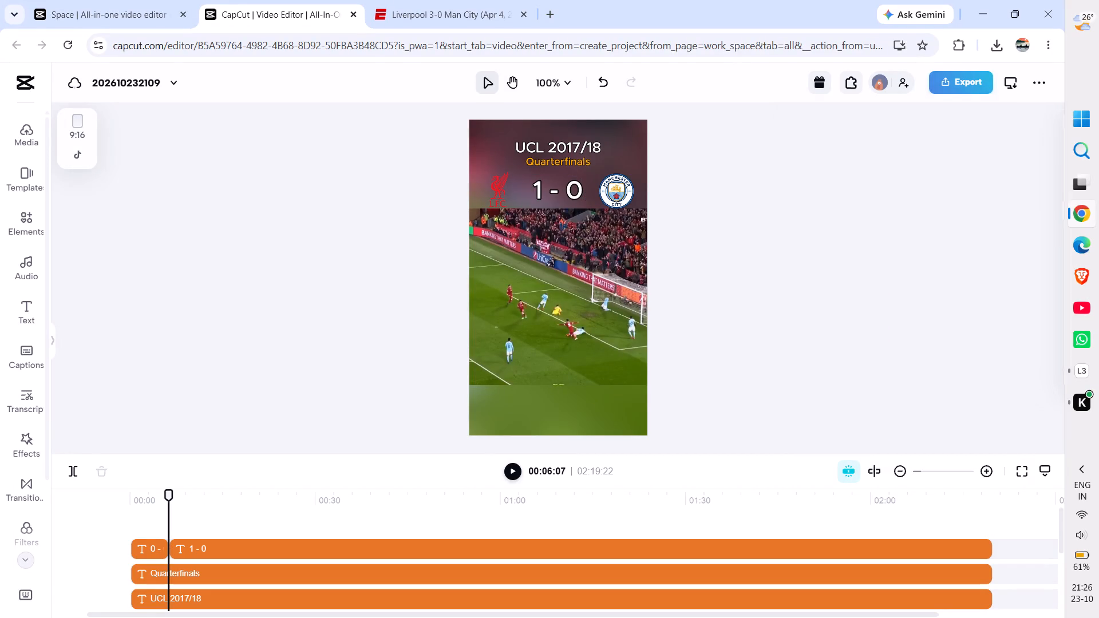
# Play the video onward from the first goal to 00:30:27 to look for the next goal.
pyautogui.press('space')
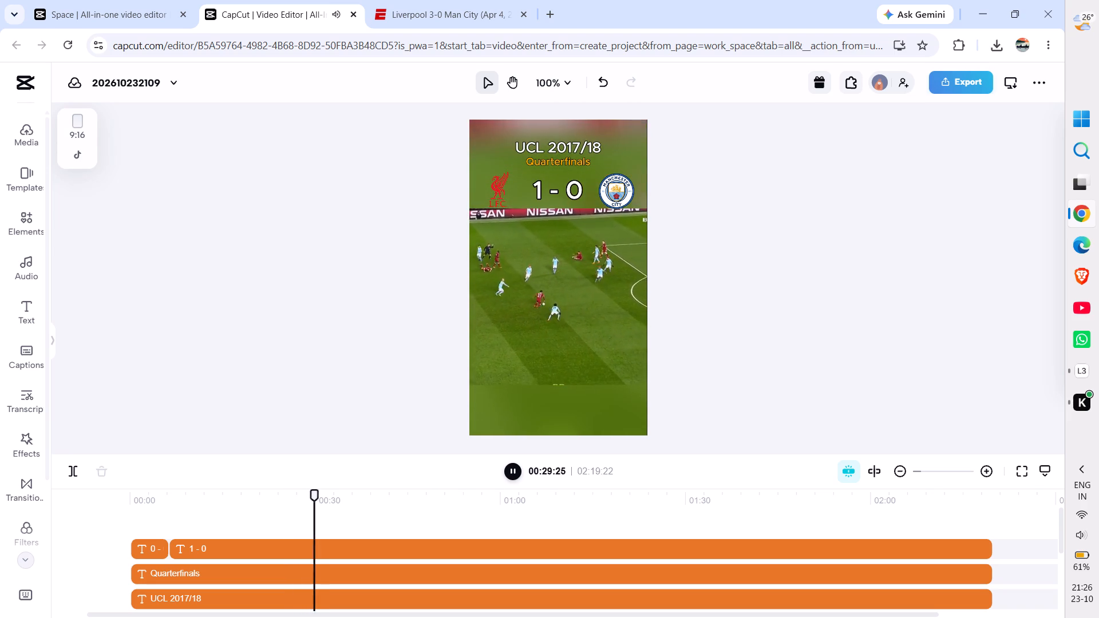
pyautogui.press('space')
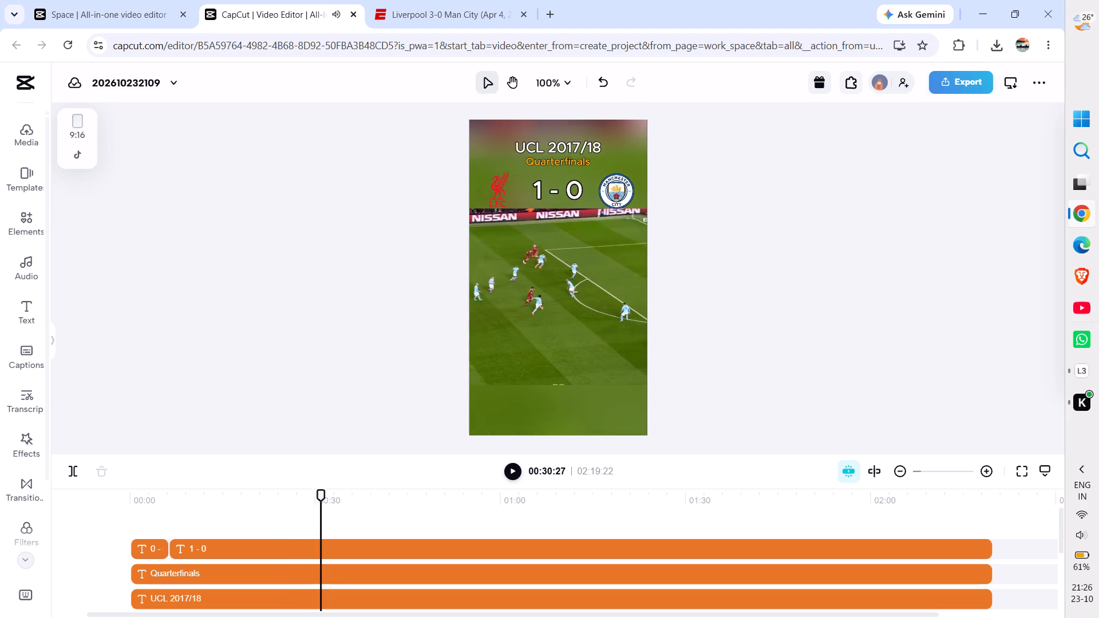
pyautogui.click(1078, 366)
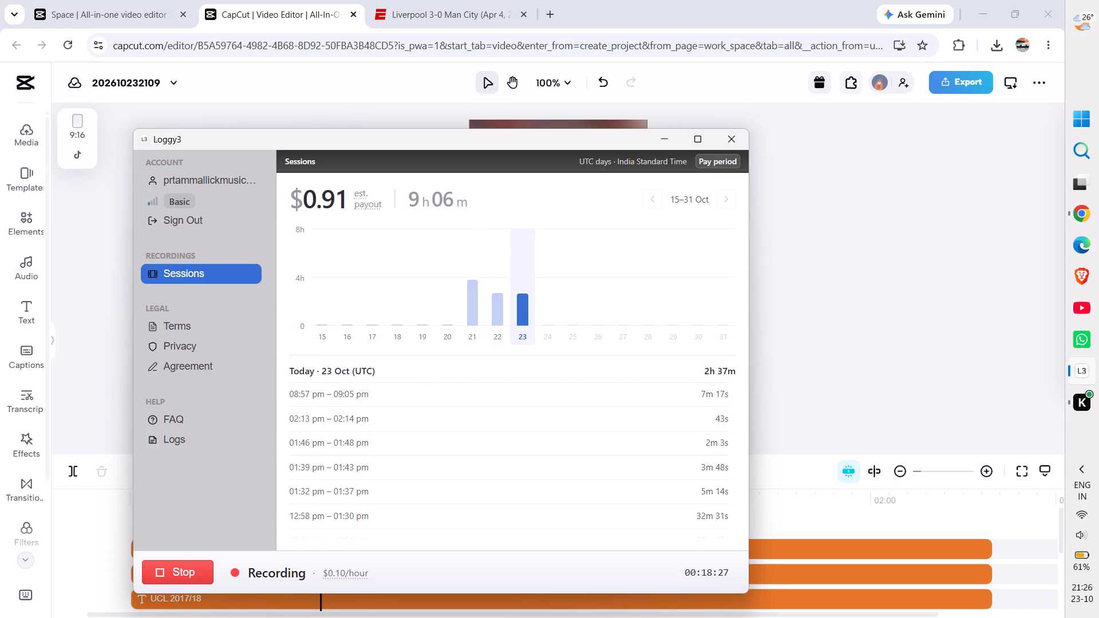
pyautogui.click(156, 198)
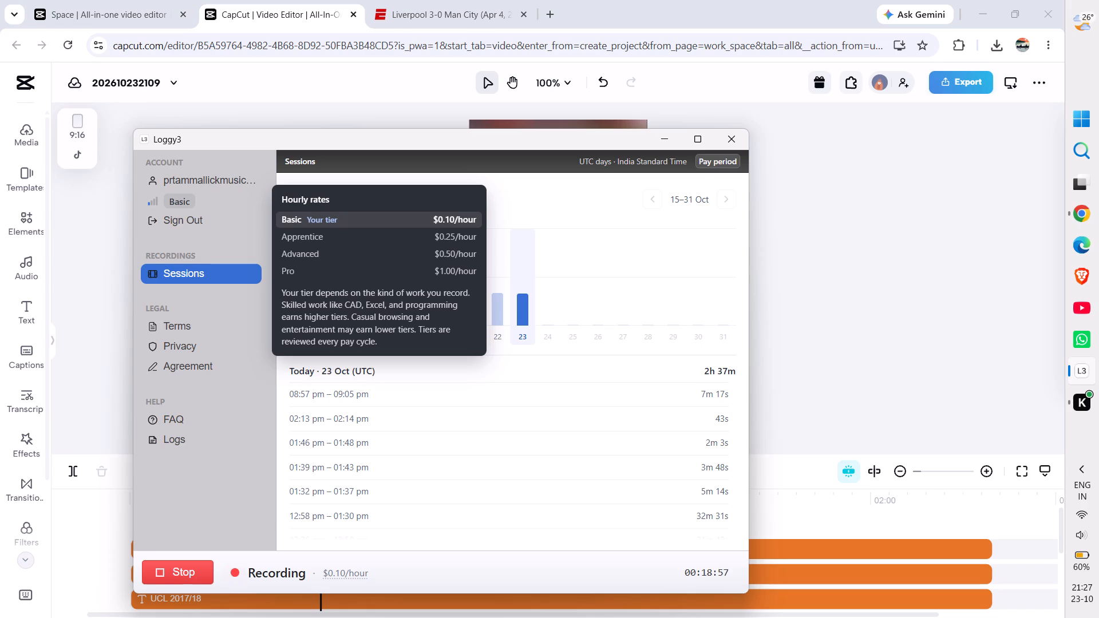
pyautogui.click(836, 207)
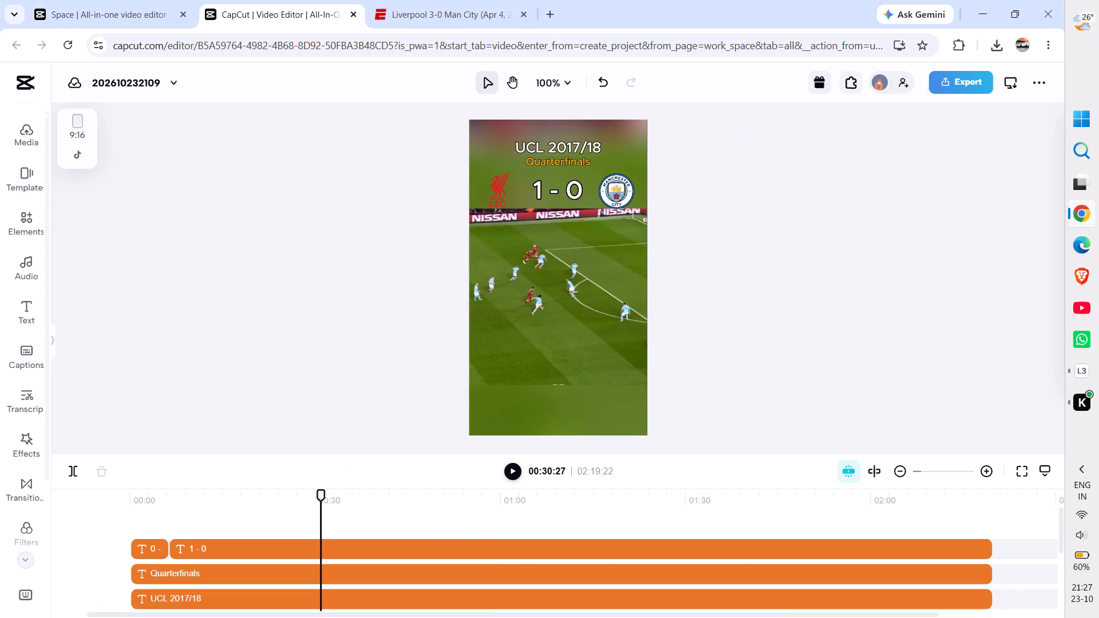
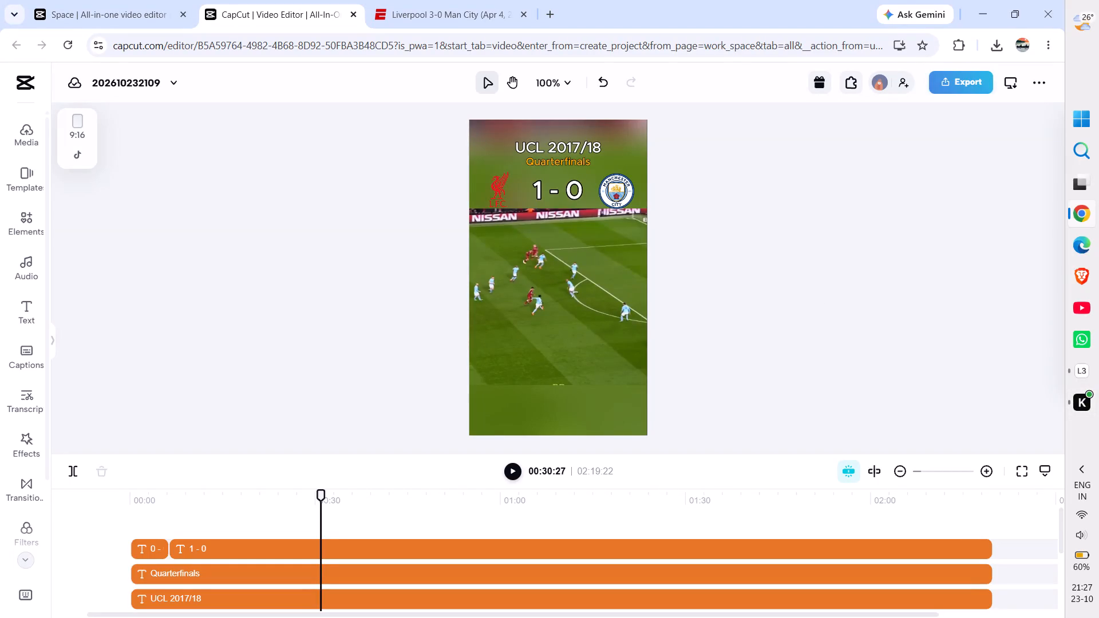
# Find the moment of the second goal in the video and split the "1 - 0" score there, at 00:32:20.
pyautogui.press('space')
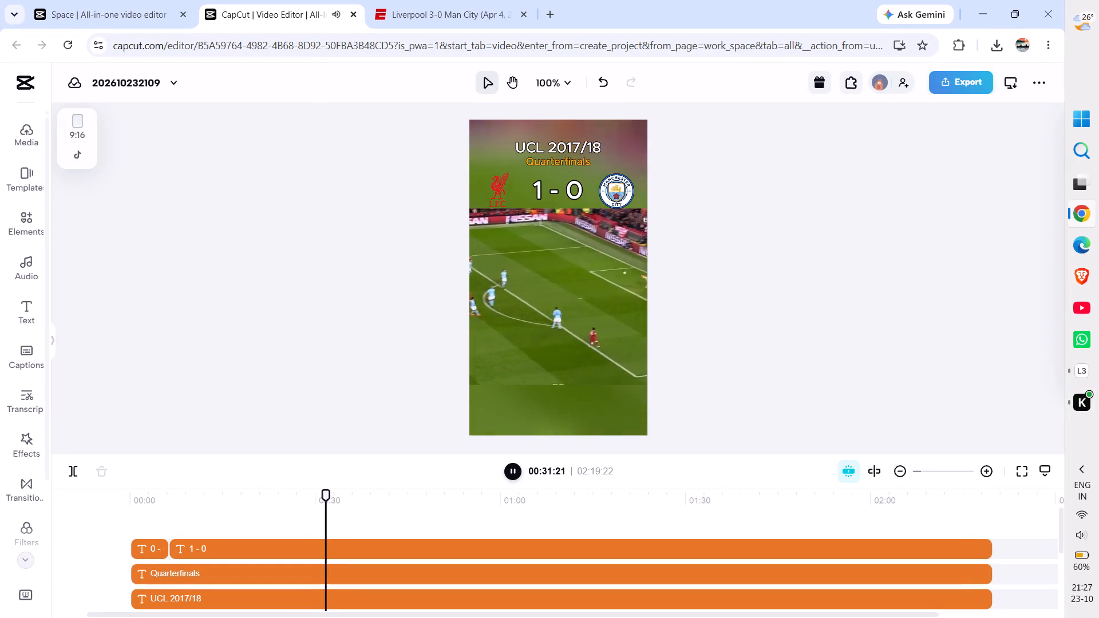
pyautogui.press('space')
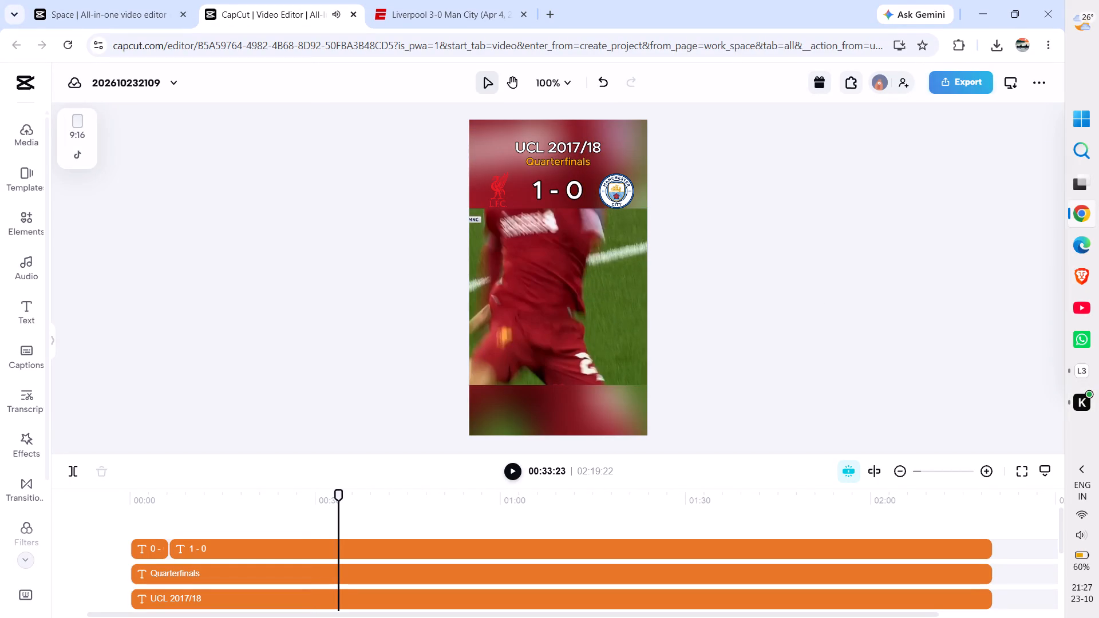
pyautogui.hotkey('ctrl', '=')
pyautogui.hotkey('ctrl', '=')
pyautogui.hotkey('ctrl', '=')
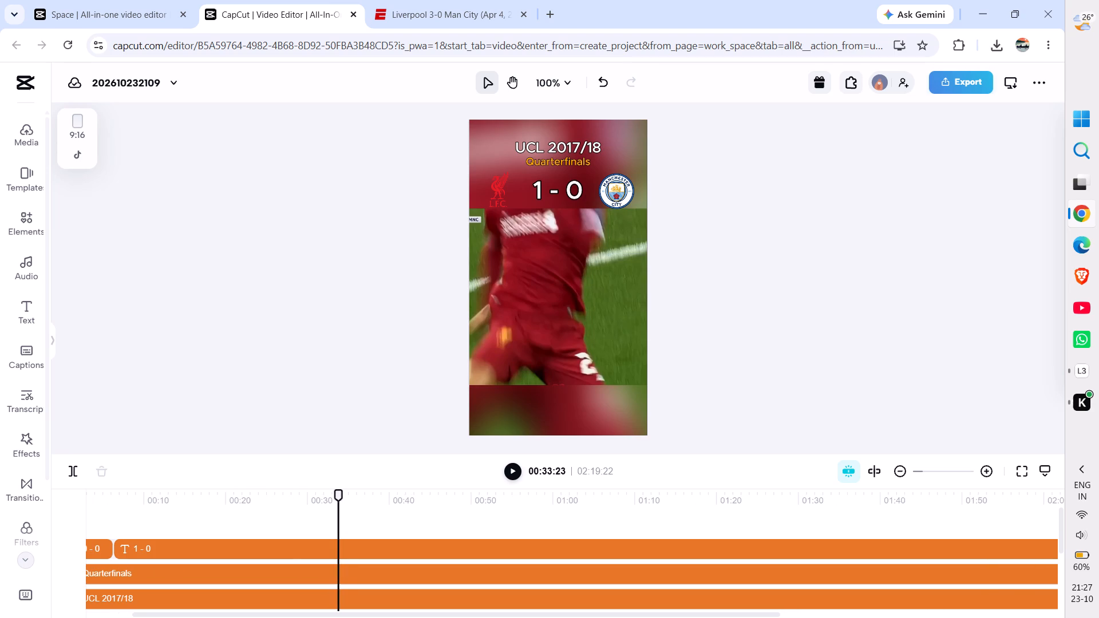
pyautogui.moveTo(340, 492); pyautogui.dragTo(322, 494)
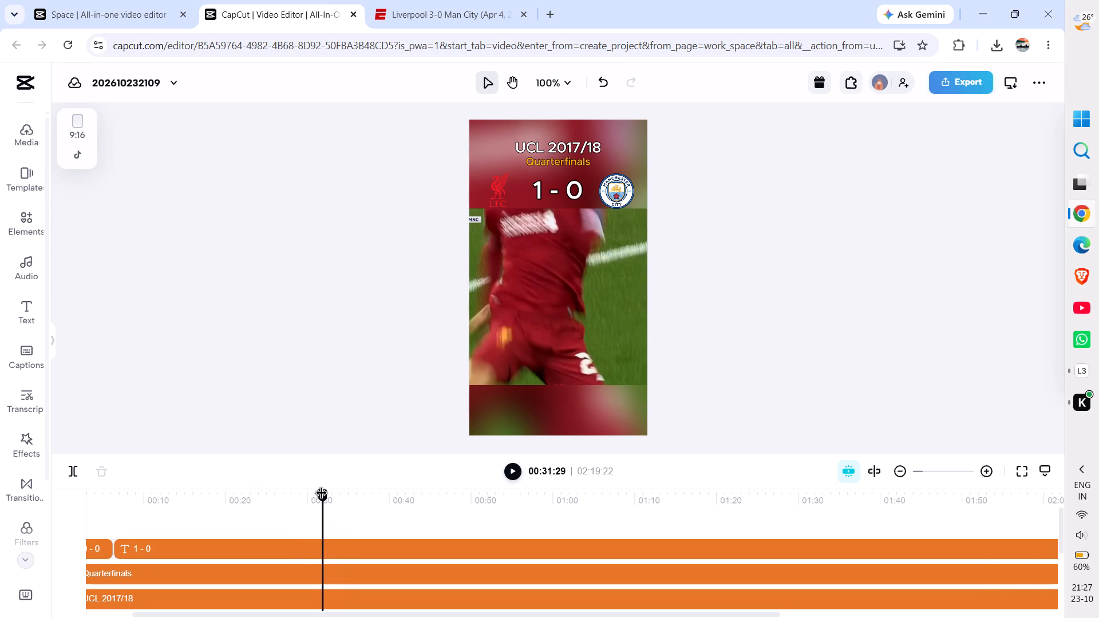
pyautogui.moveTo(322, 494); pyautogui.dragTo(313, 496)
pyautogui.press('space')
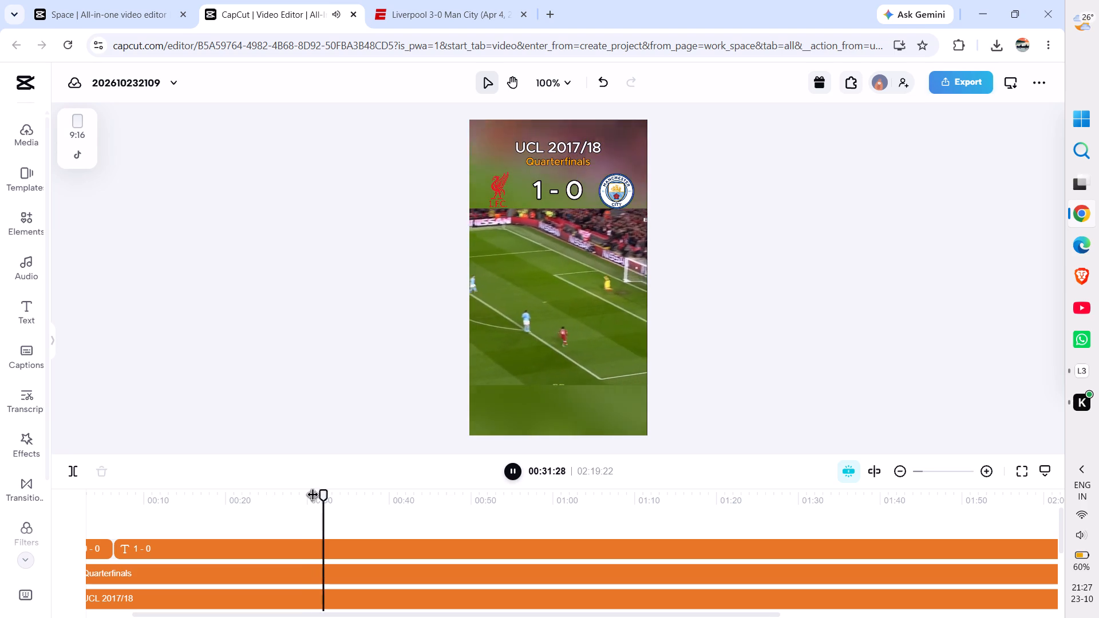
pyautogui.press('space')
pyautogui.press('space')
pyautogui.press('space')
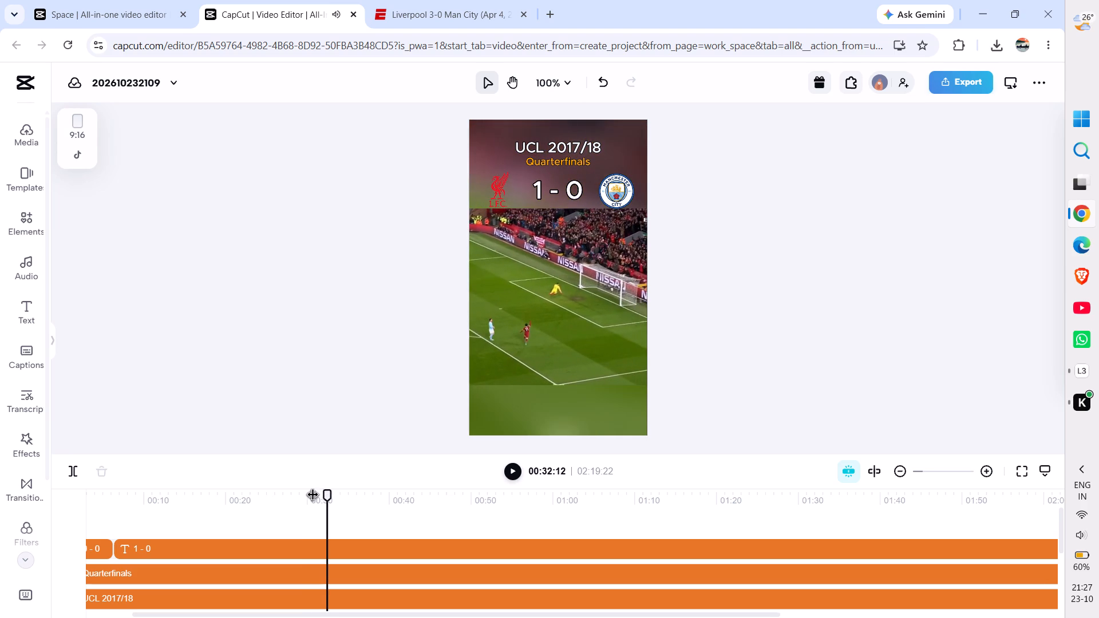
pyautogui.press('space')
pyautogui.press('space')
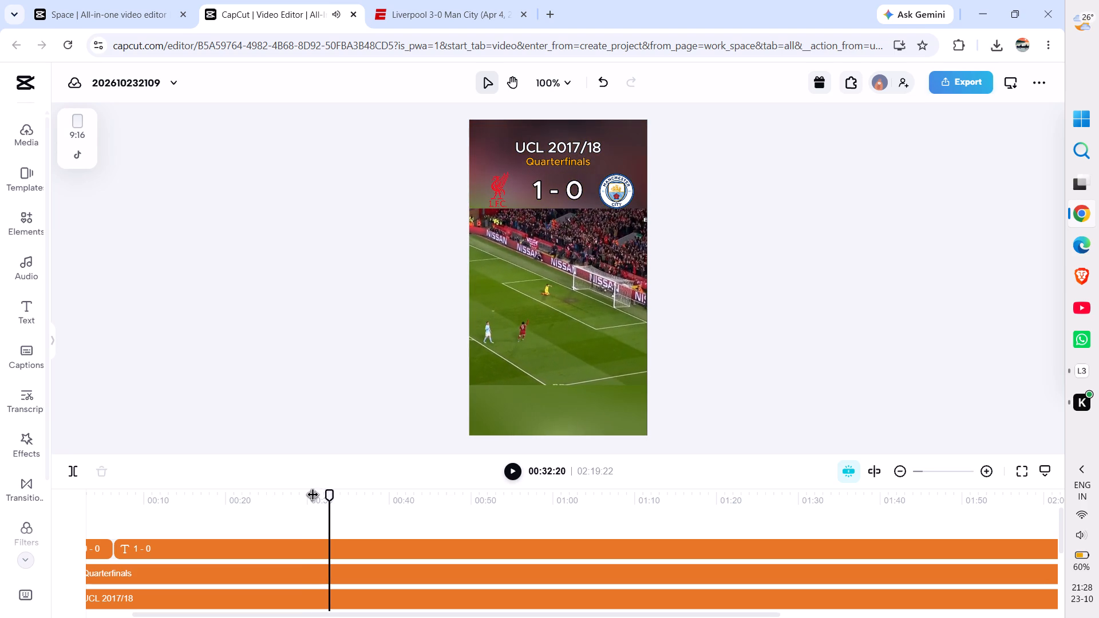
pyautogui.click(329, 548)
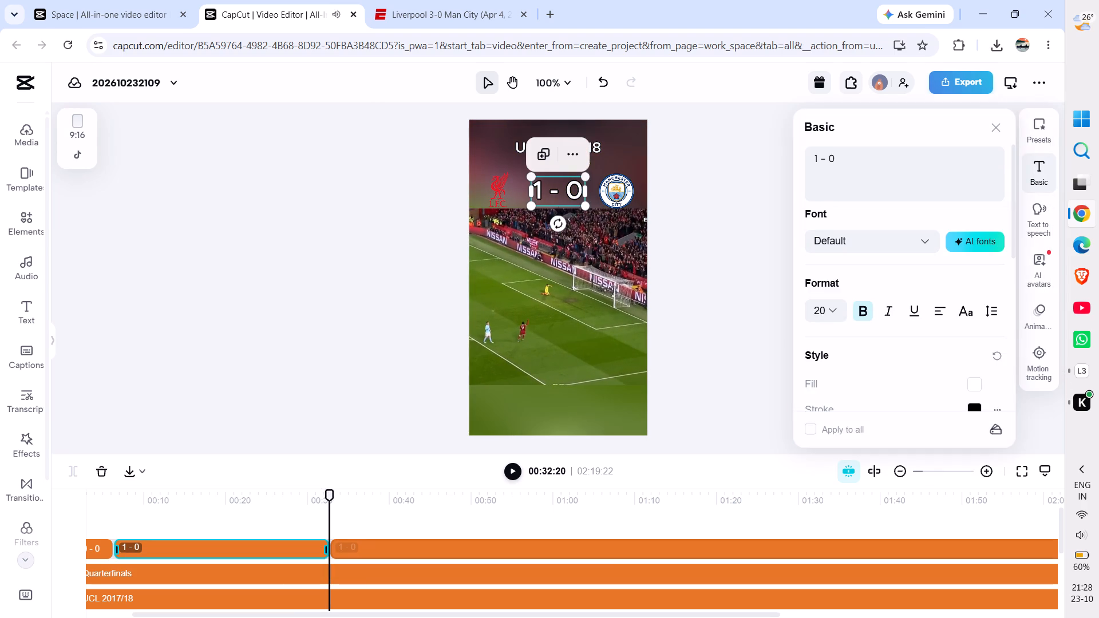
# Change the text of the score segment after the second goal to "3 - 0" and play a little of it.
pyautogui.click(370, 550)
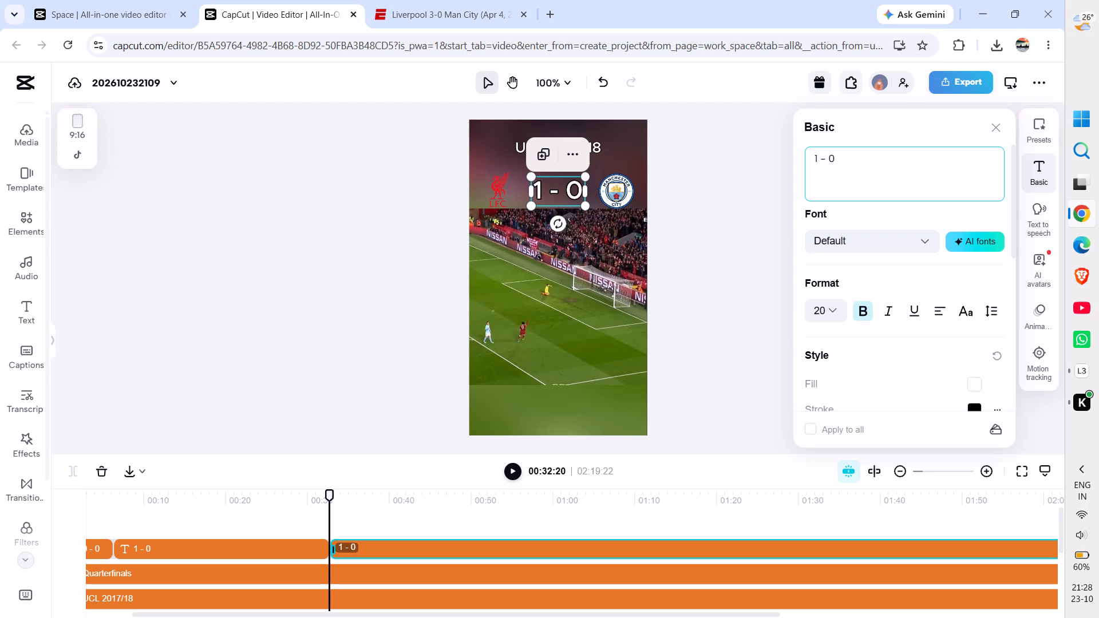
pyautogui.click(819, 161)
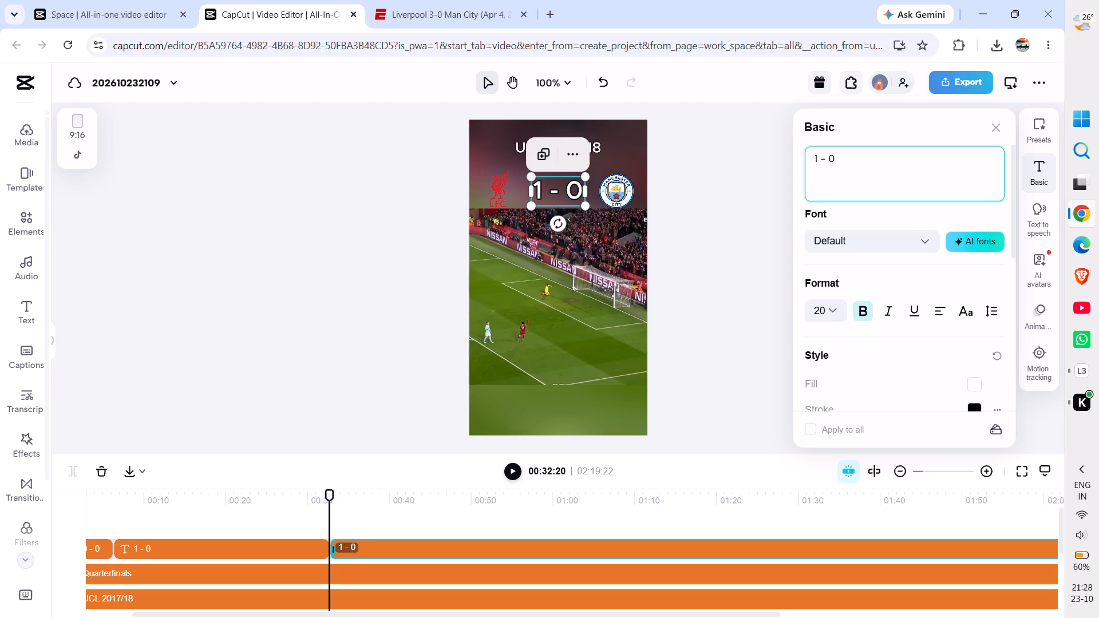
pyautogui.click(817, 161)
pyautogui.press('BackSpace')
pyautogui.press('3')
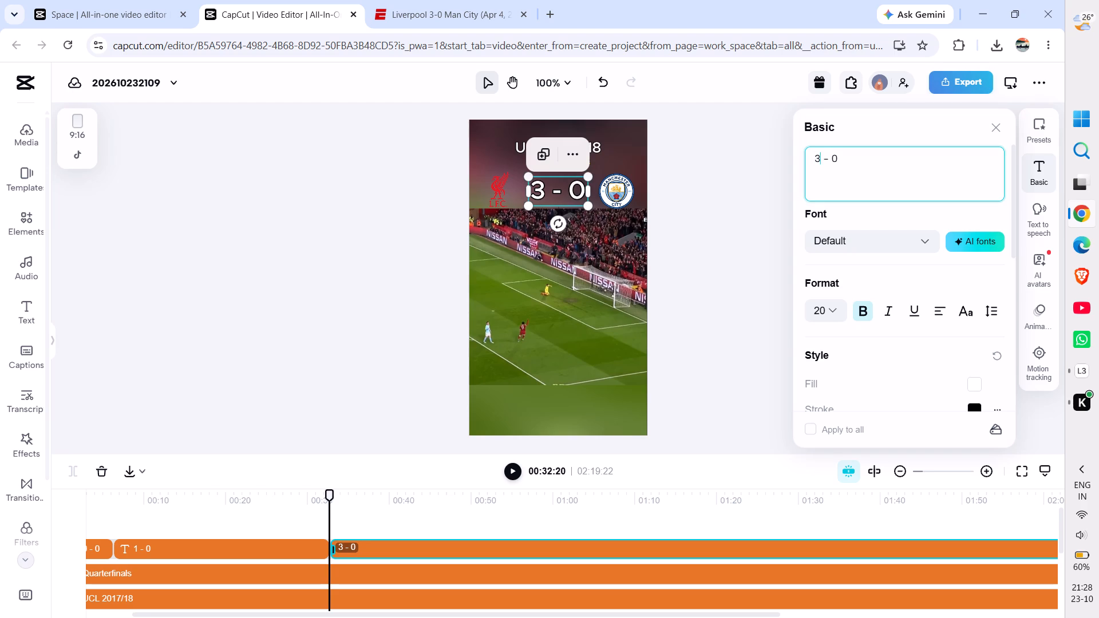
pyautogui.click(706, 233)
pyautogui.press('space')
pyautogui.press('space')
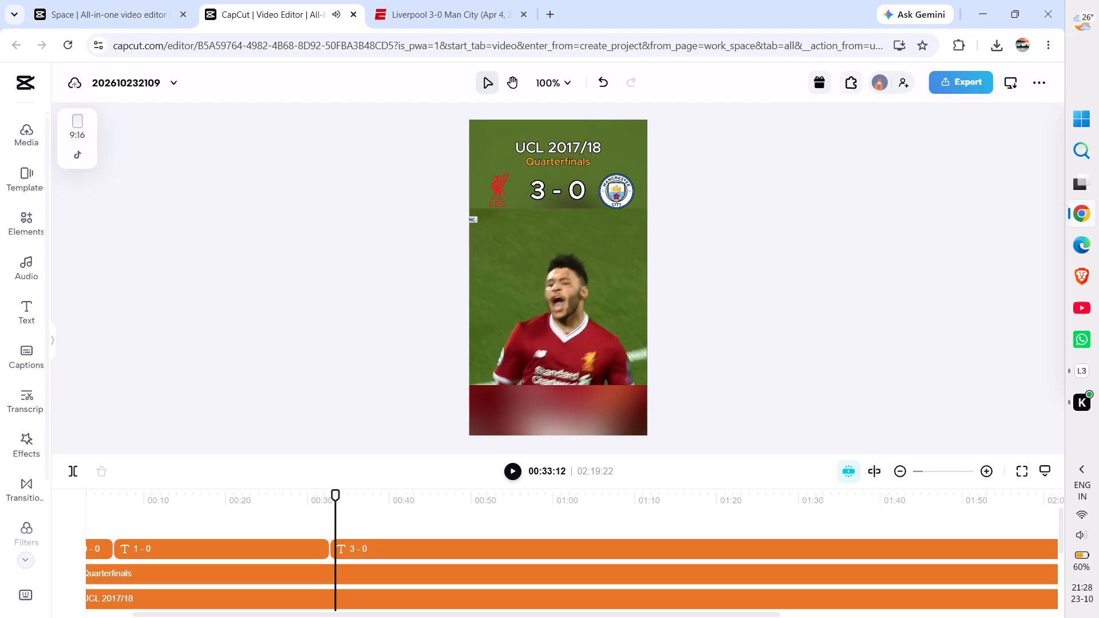
# Change the text of the score segment after the second goal to "2 - 0".
pyautogui.click(437, 547)
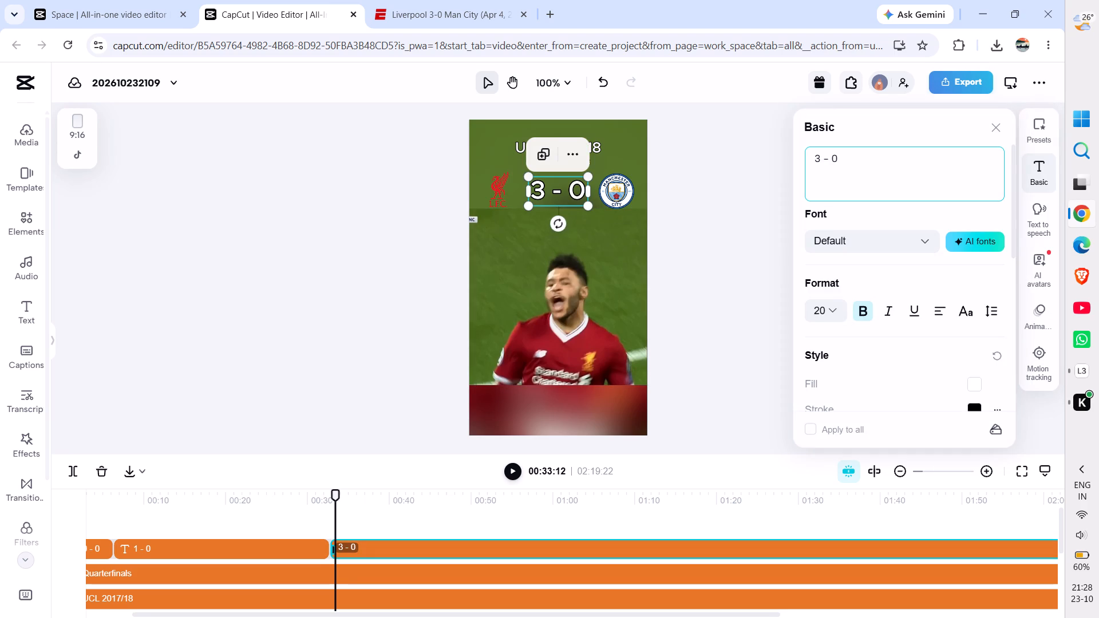
pyautogui.click(820, 165)
pyautogui.press('BackSpace')
pyautogui.press('2')
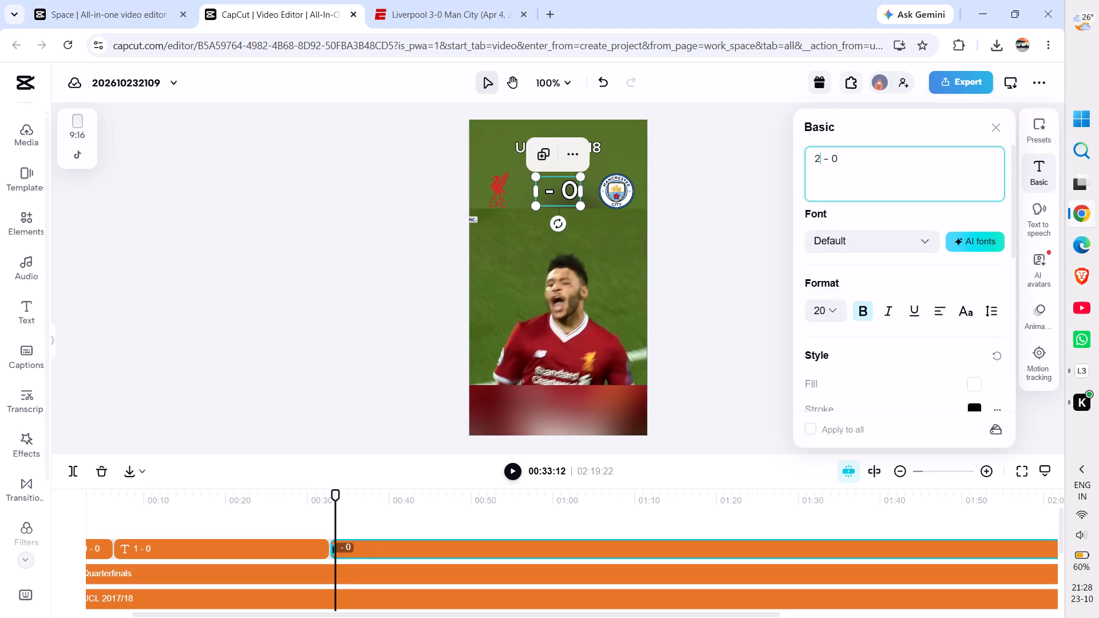
pyautogui.click(720, 193)
# Play the video to the third goal and split the "2 - 0" score there, at 01:07:26.
pyautogui.press('space')
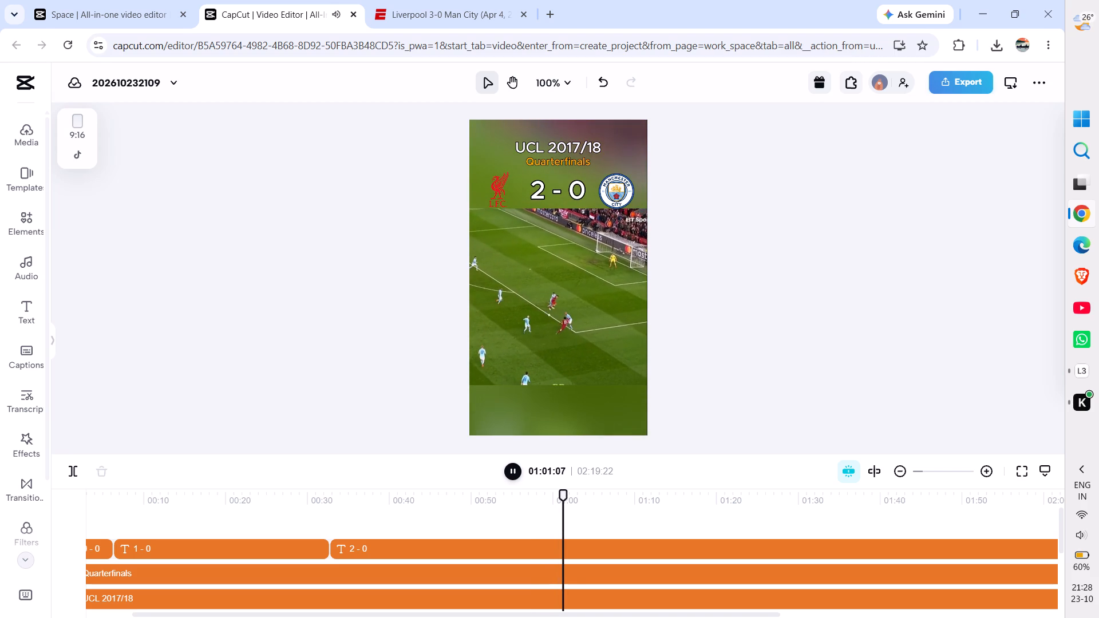
pyautogui.press('space')
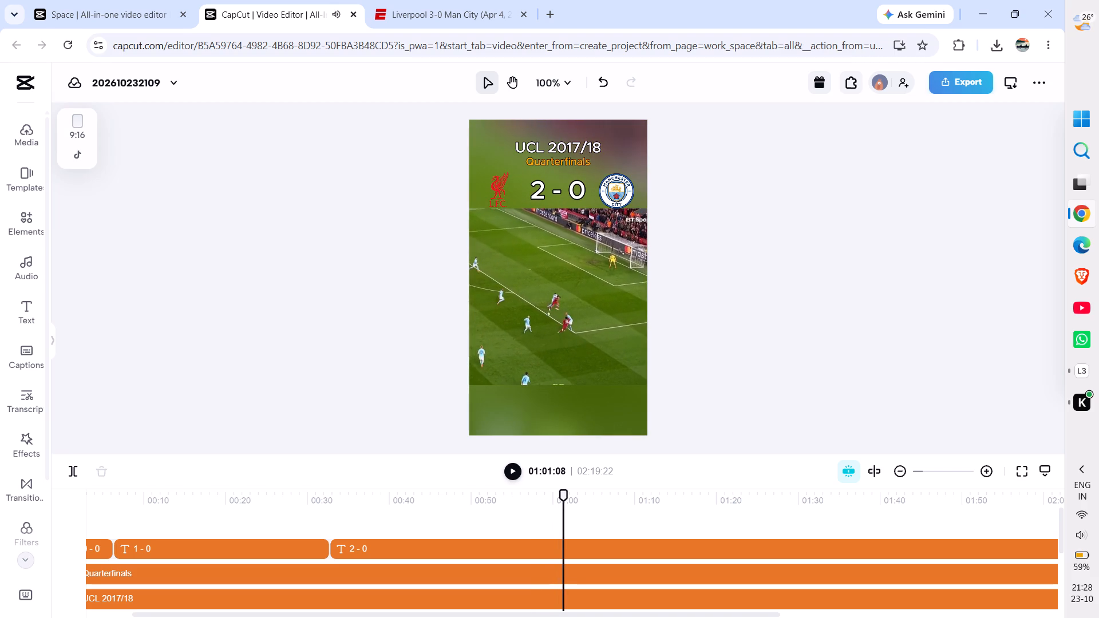
pyautogui.press('space')
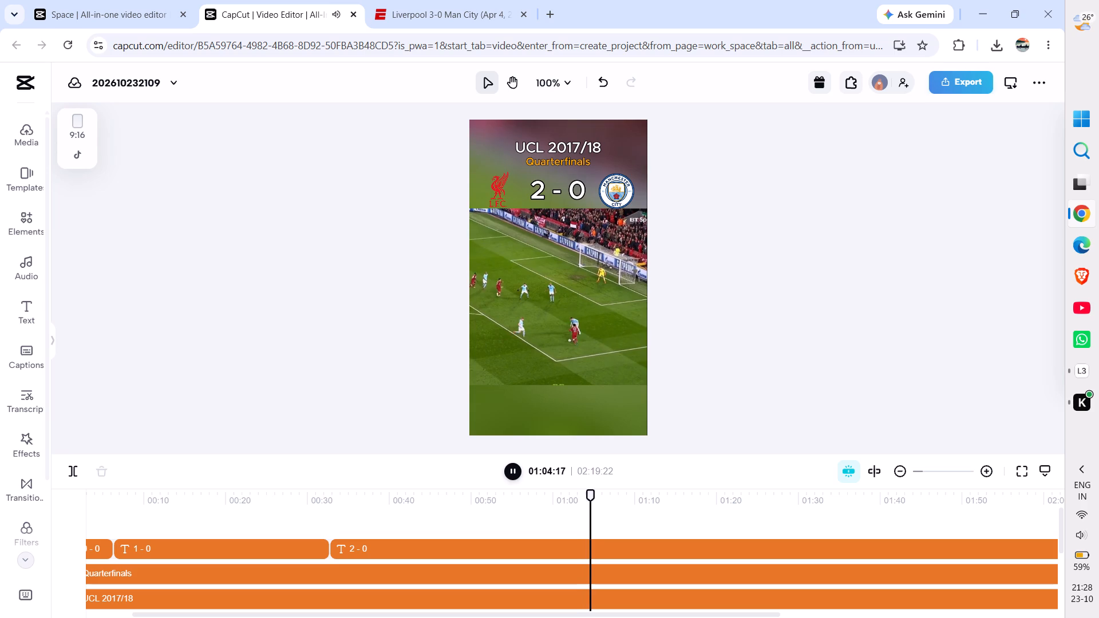
pyautogui.press('space')
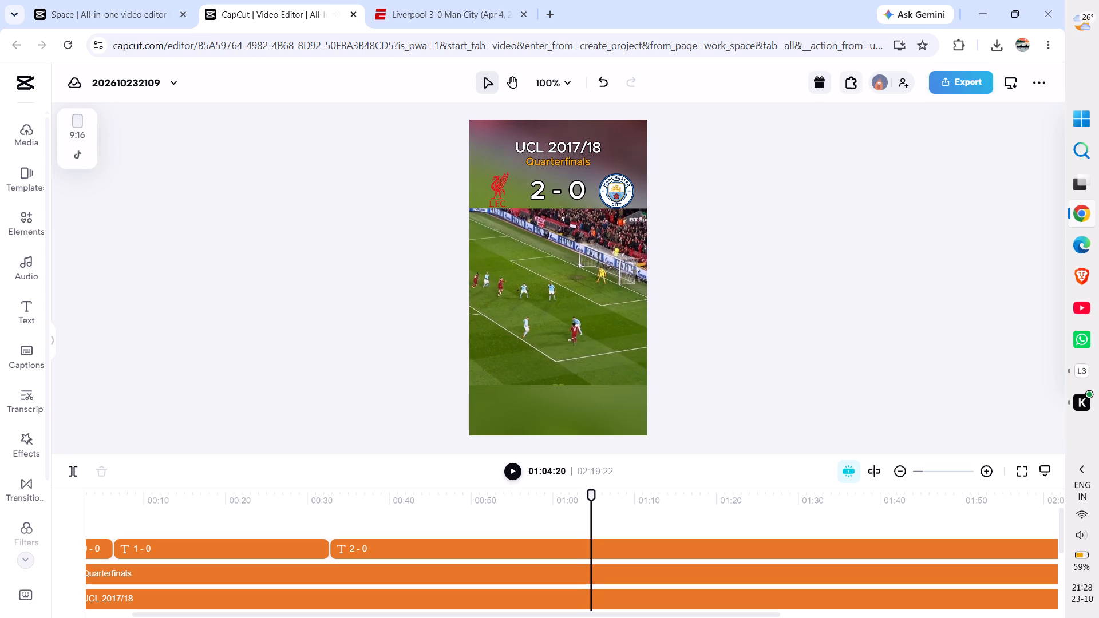
pyautogui.press('space')
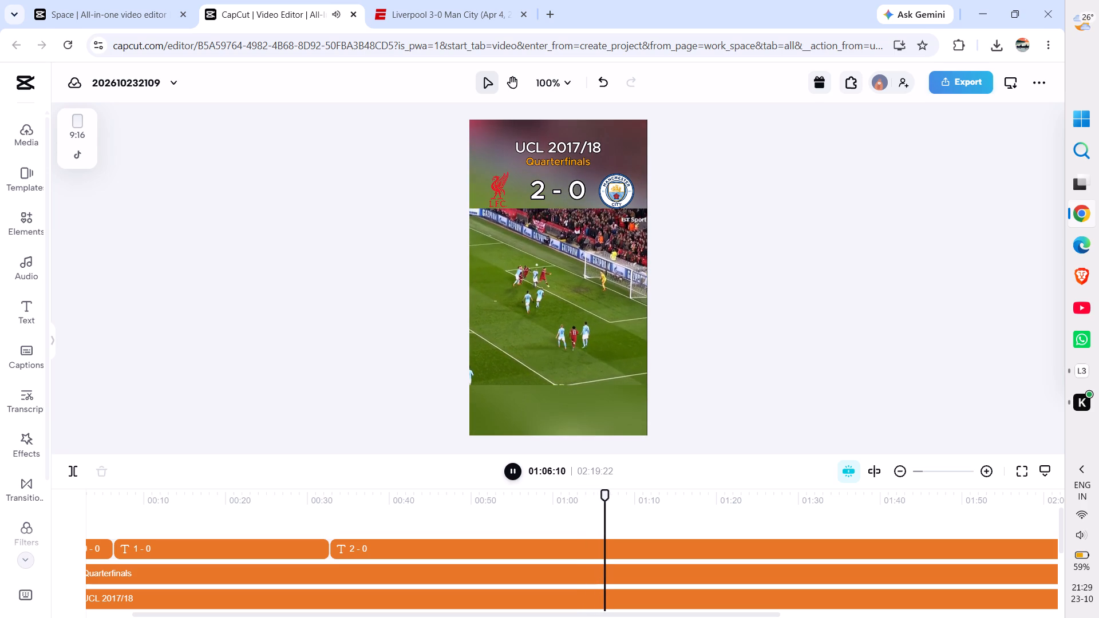
pyautogui.press('space')
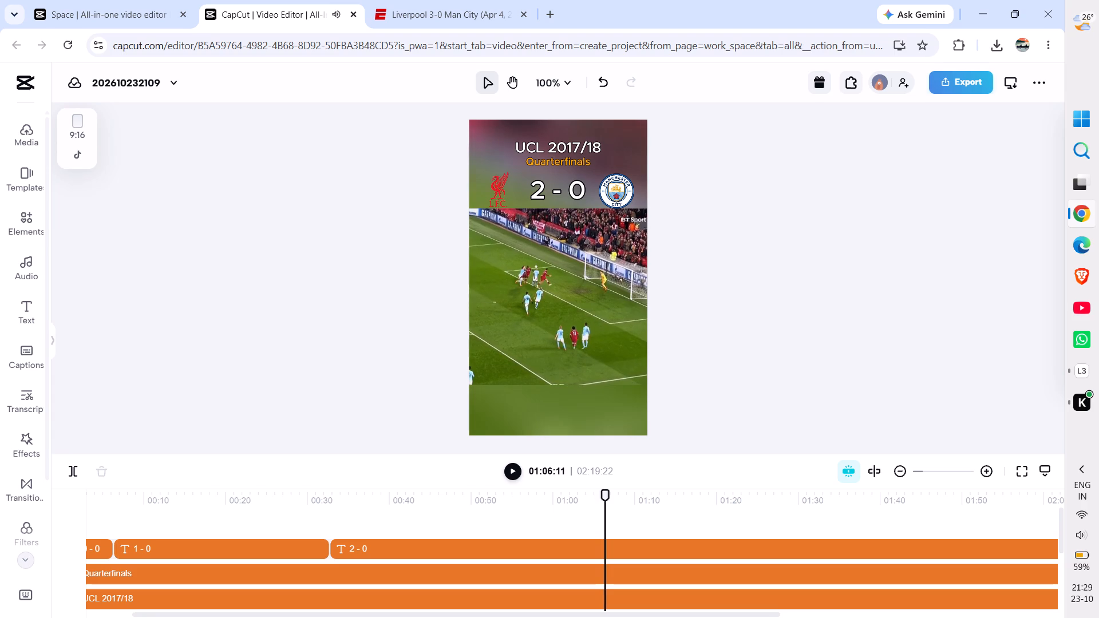
pyautogui.press('space')
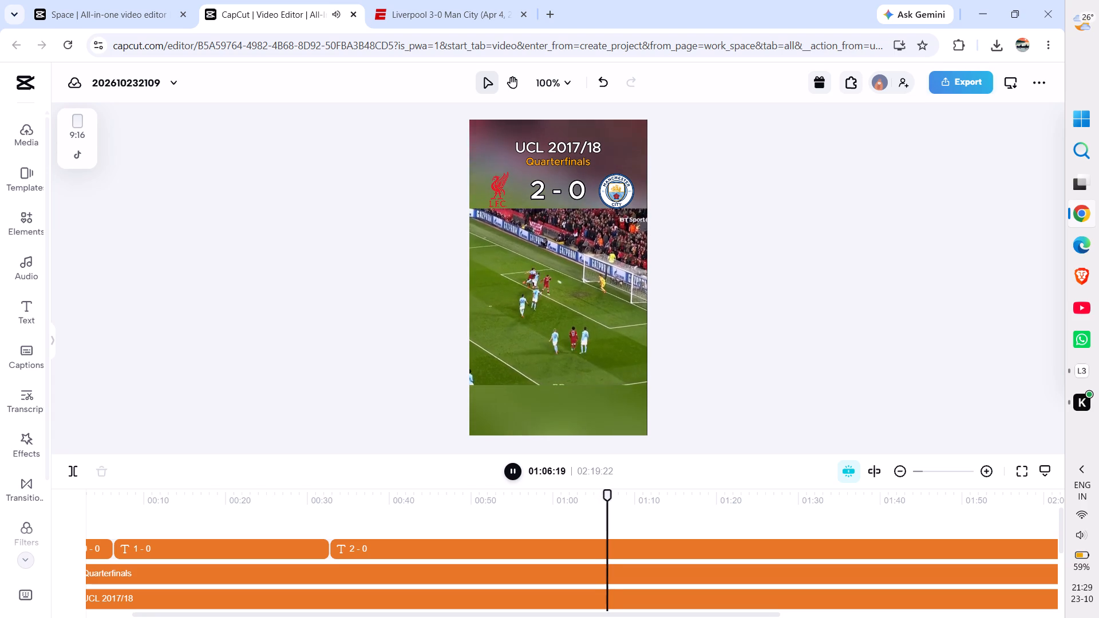
pyautogui.press('space')
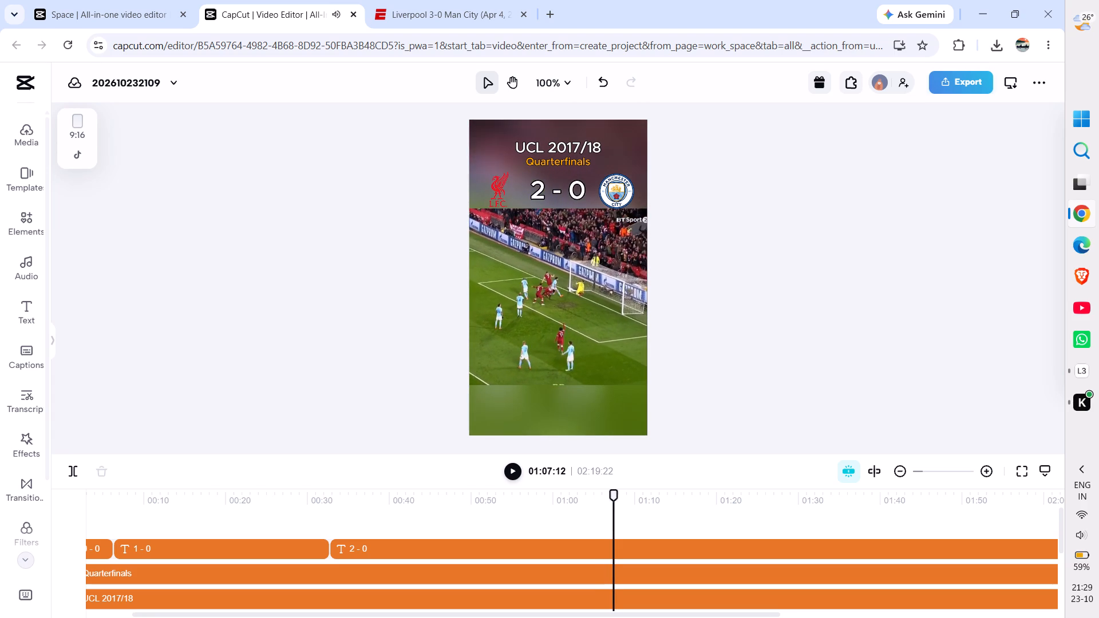
pyautogui.press('space')
pyautogui.press('space')
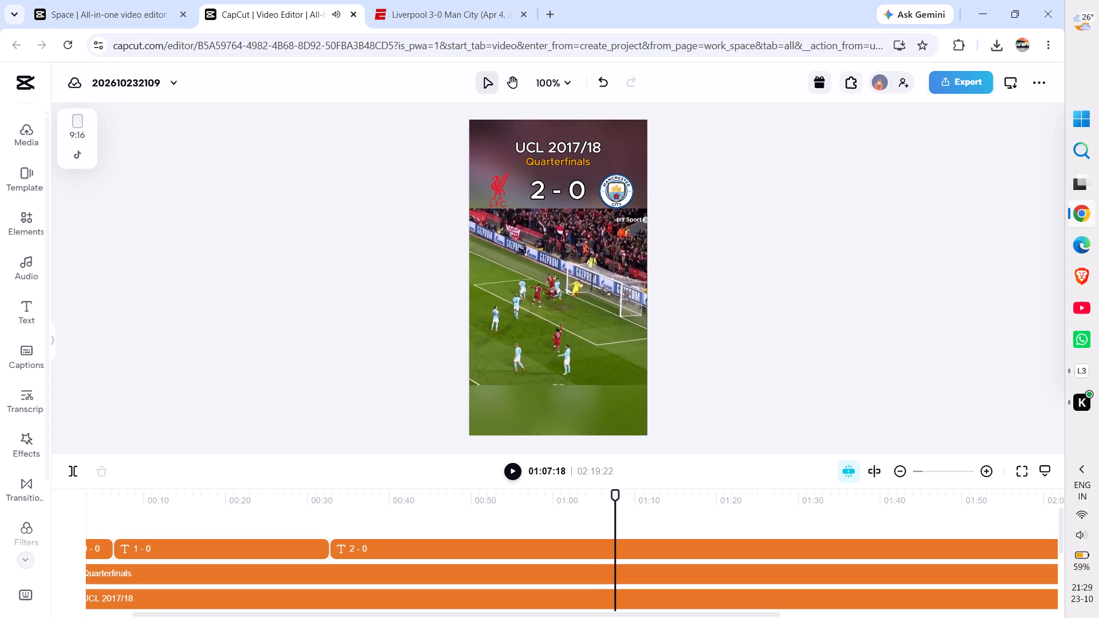
pyautogui.press('space')
pyautogui.press('space')
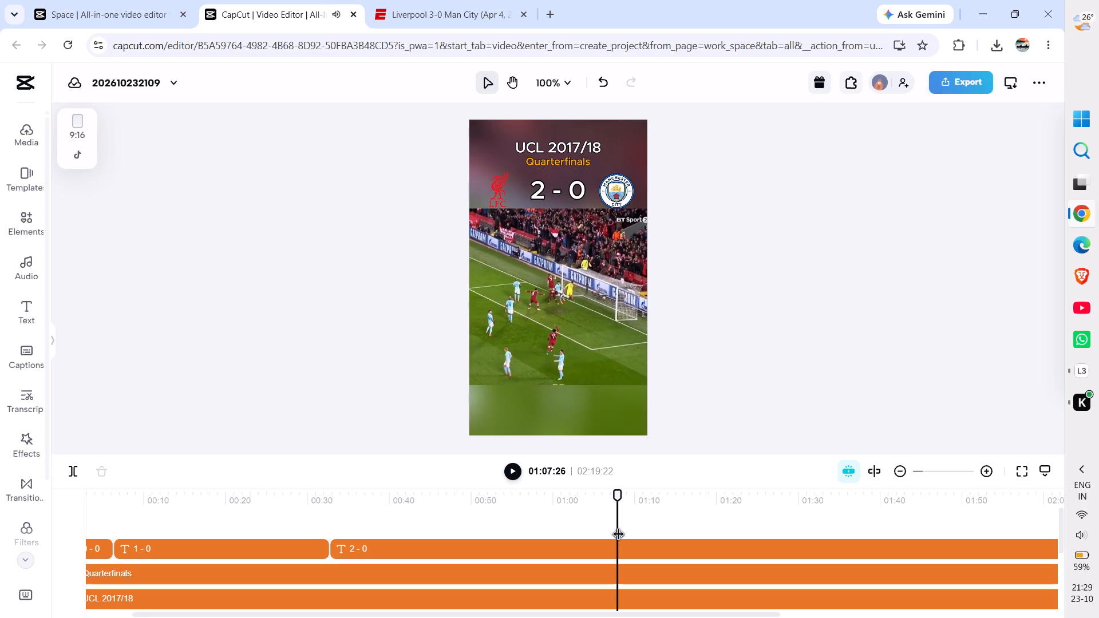
pyautogui.click(615, 546)
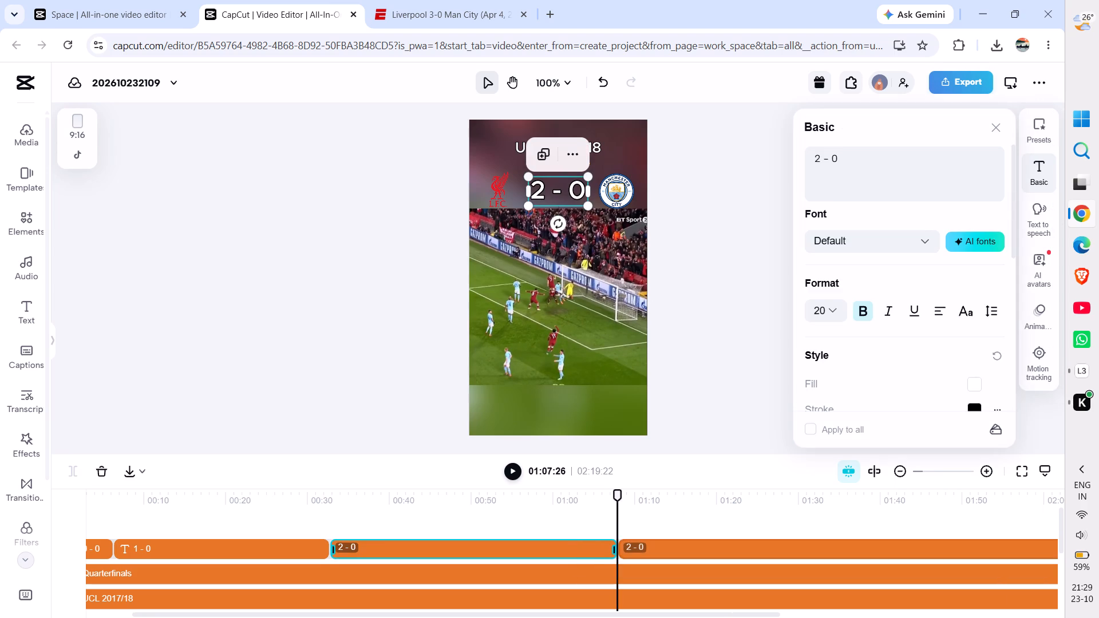
# Change the text of the score segment after the third goal to "3 - 0".
pyautogui.click(649, 545)
pyautogui.click(819, 164)
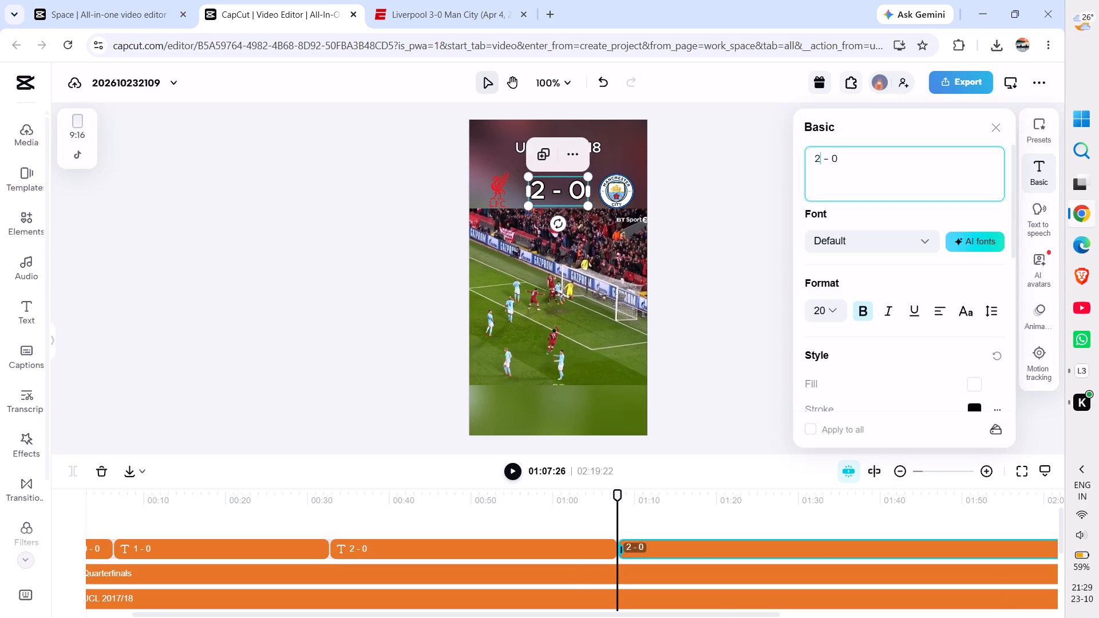
pyautogui.press('BackSpace')
pyautogui.press('3')
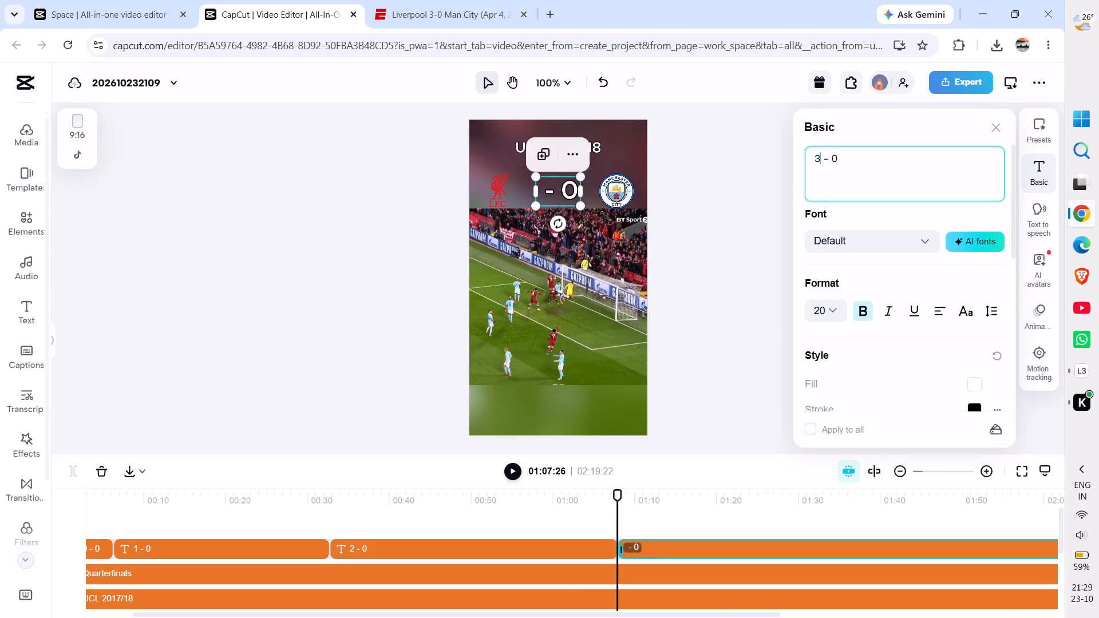
pyautogui.click(719, 195)
# Play the video onward from the third goal at 01:07:26, pausing at intervals, to check the footage under the "3 - 0" score.
pyautogui.press('space')
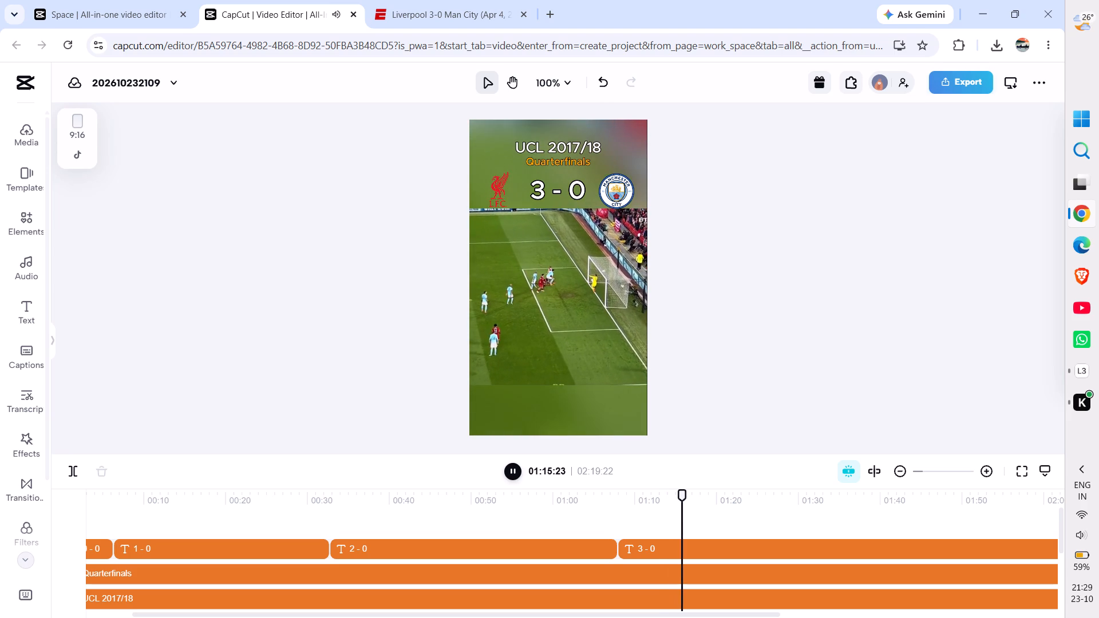
pyautogui.press('space')
pyautogui.press('space')
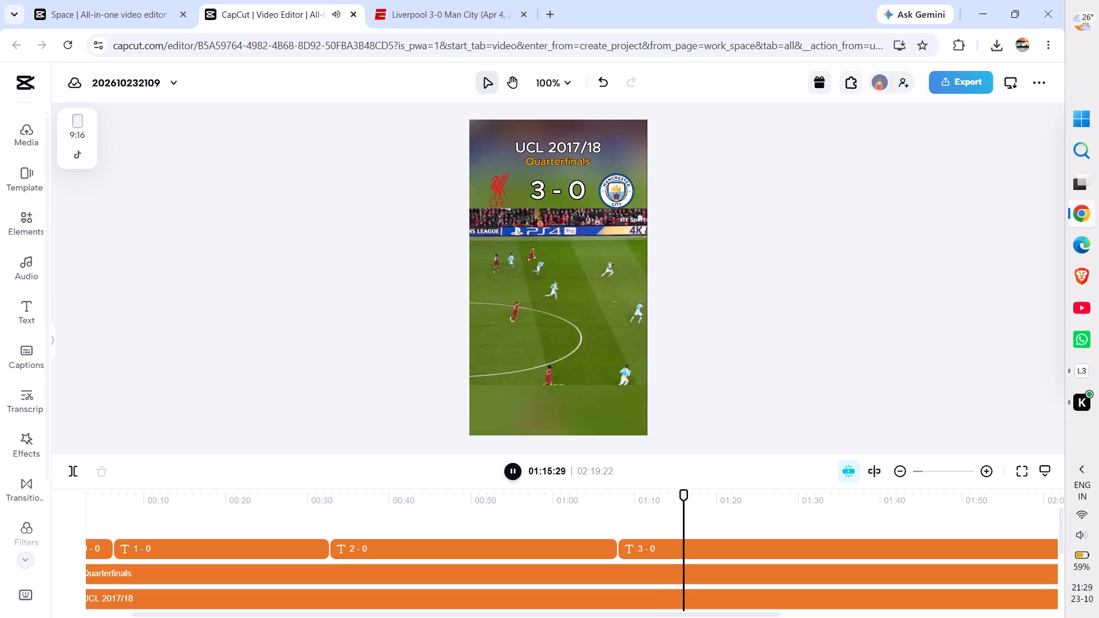
pyautogui.hscroll(-1, 765, 510)
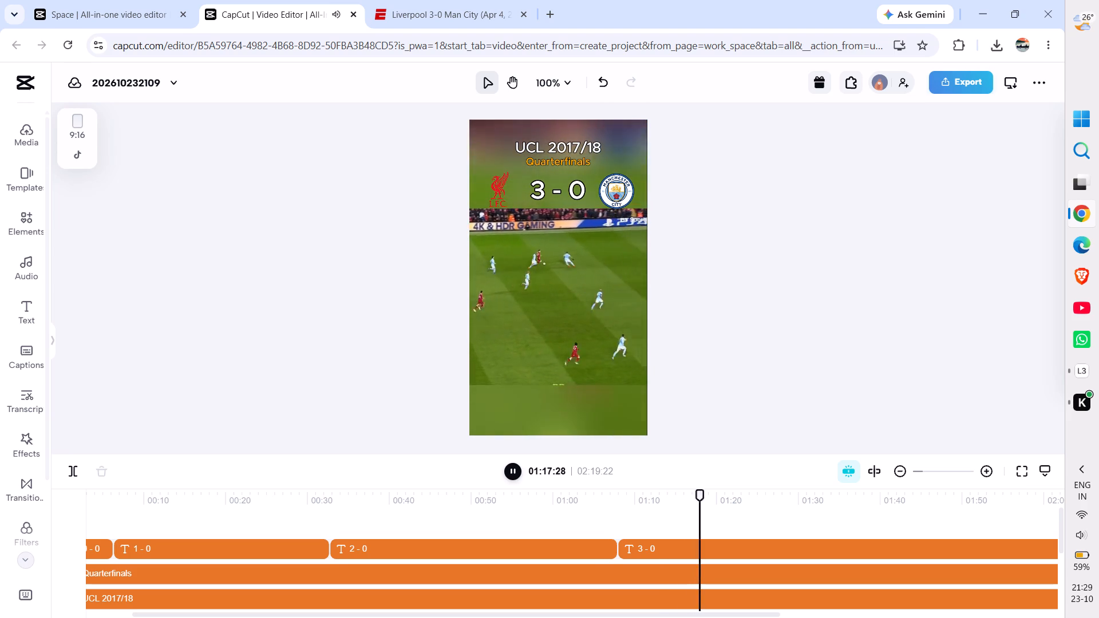
pyautogui.hscroll(-5, 765, 510)
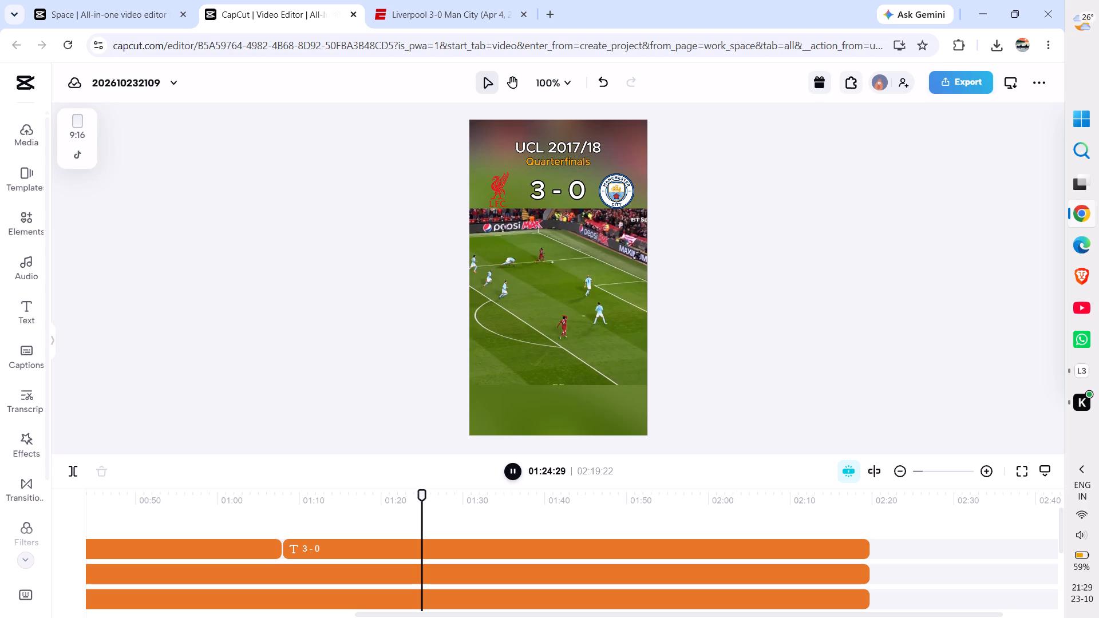
pyautogui.press('space')
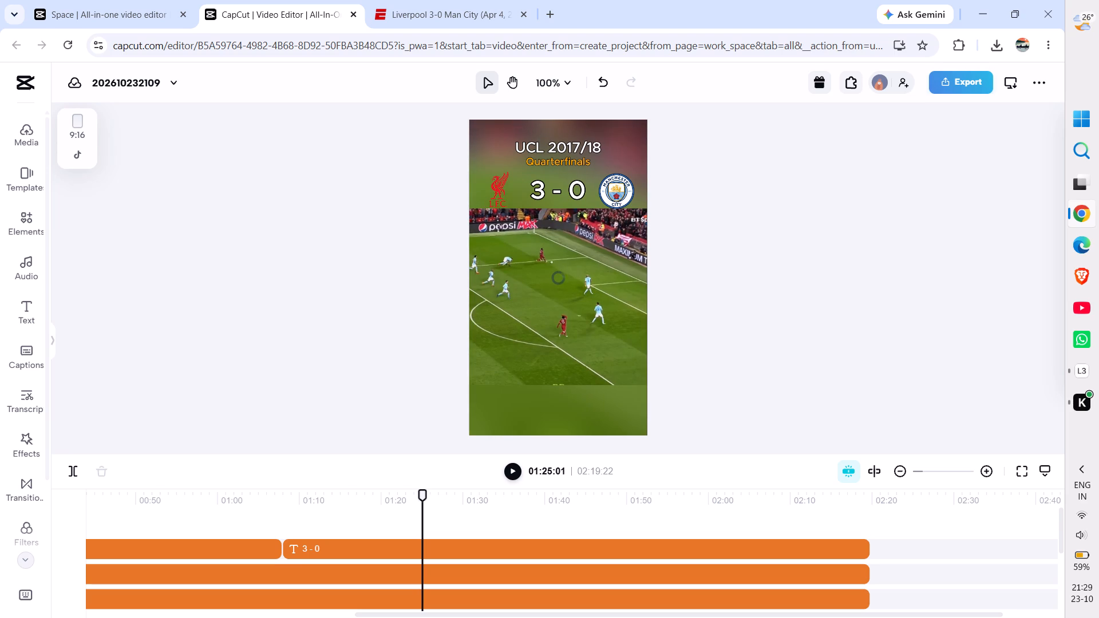
pyautogui.press('space')
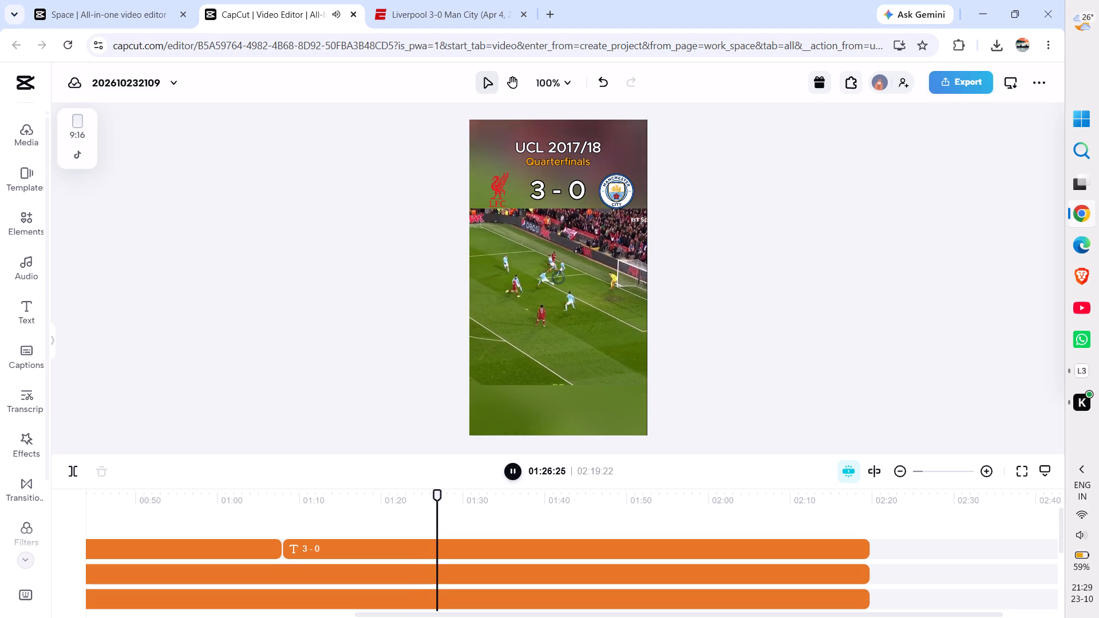
pyautogui.press('space')
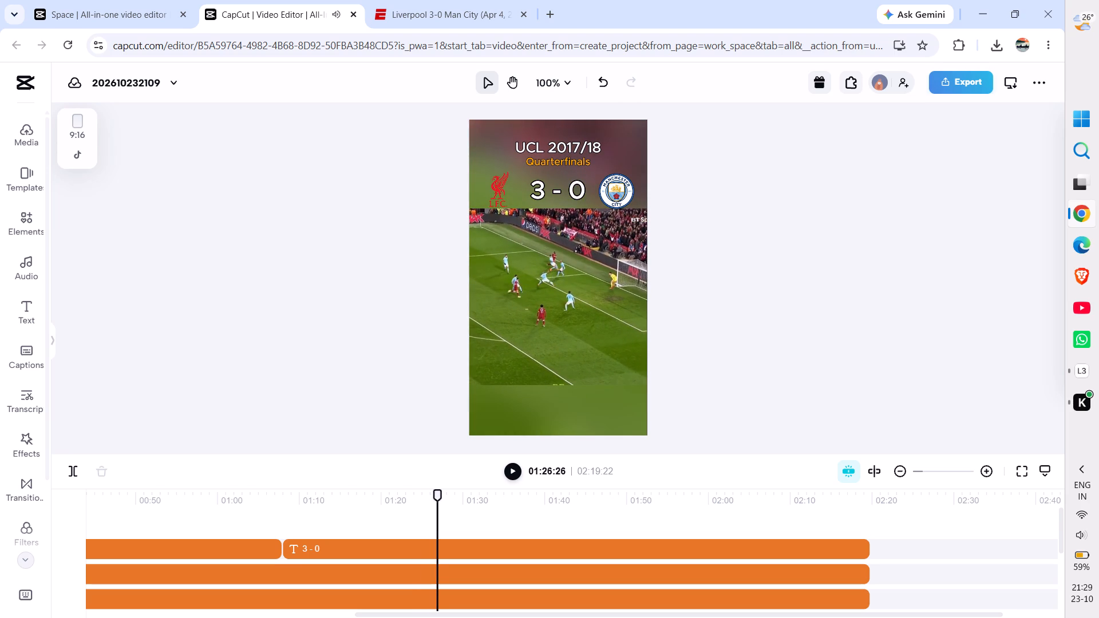
pyautogui.press('space')
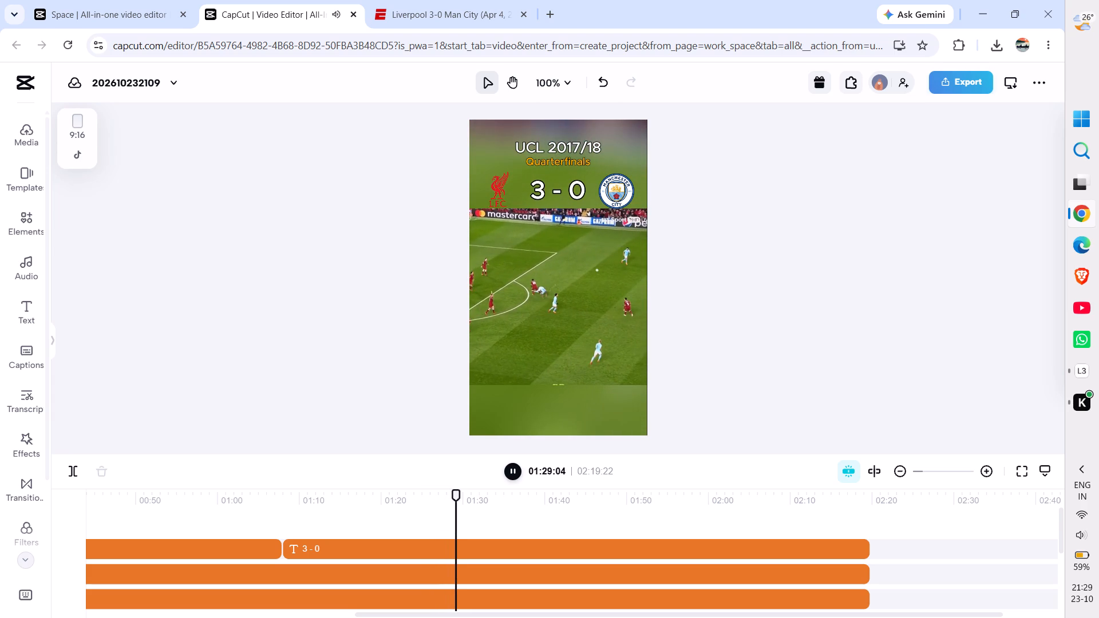
pyautogui.press('space')
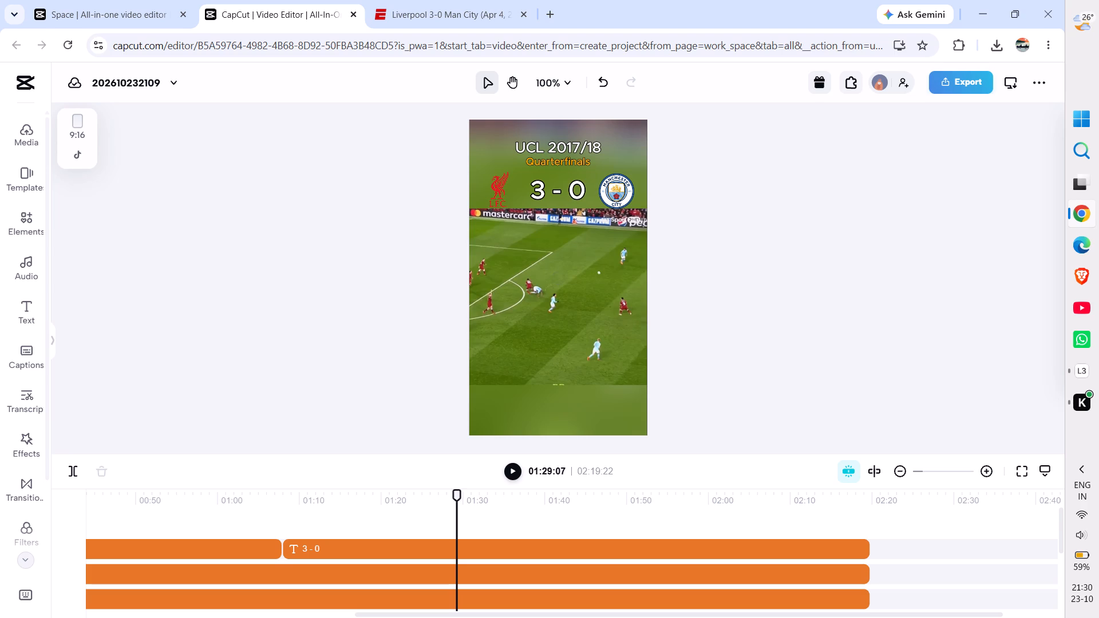
pyautogui.press('space')
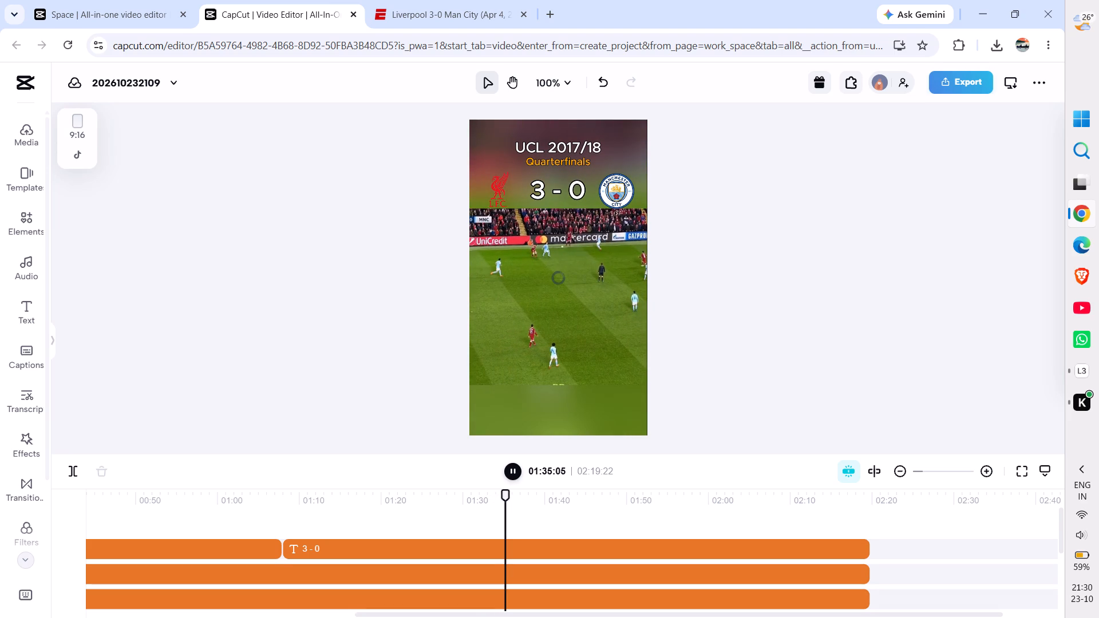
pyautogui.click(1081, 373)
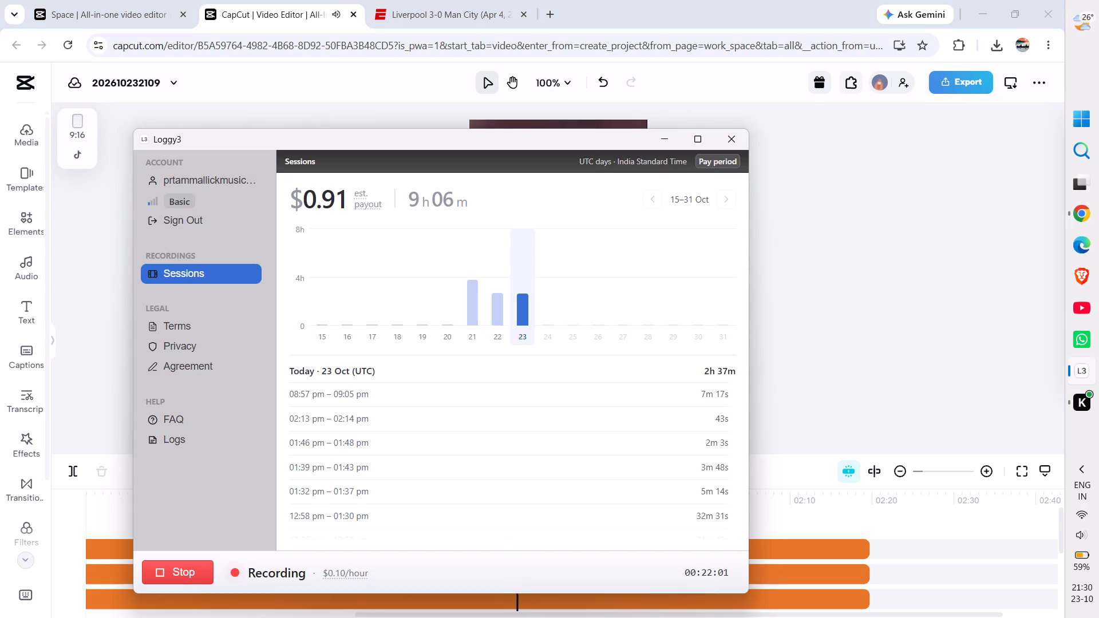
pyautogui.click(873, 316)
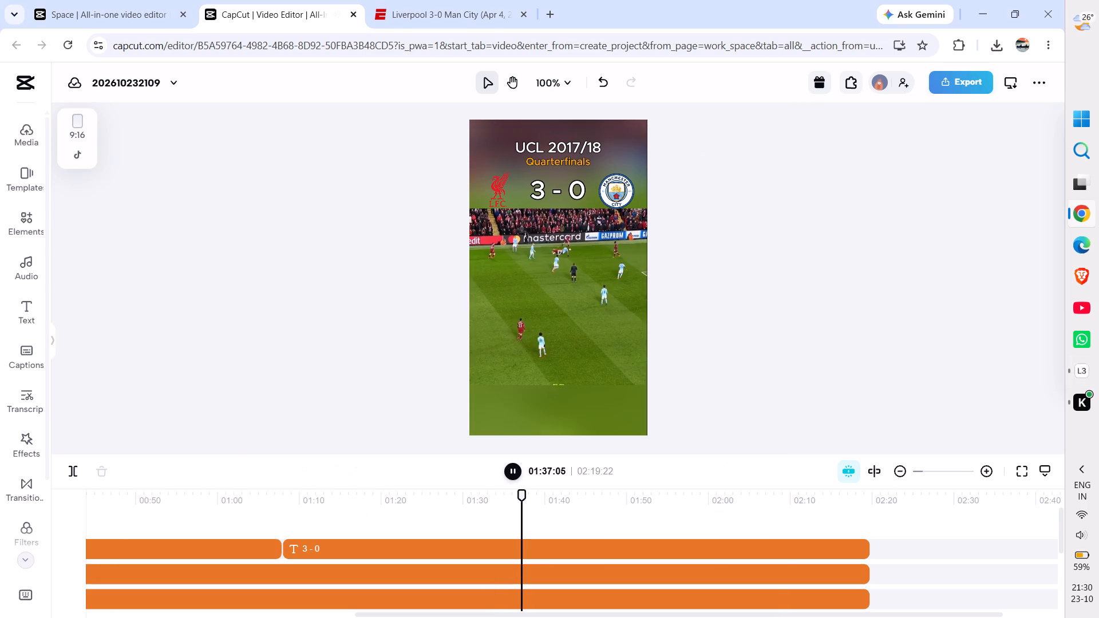
# Pause the video playback at 01:37:05.
pyautogui.press('space')
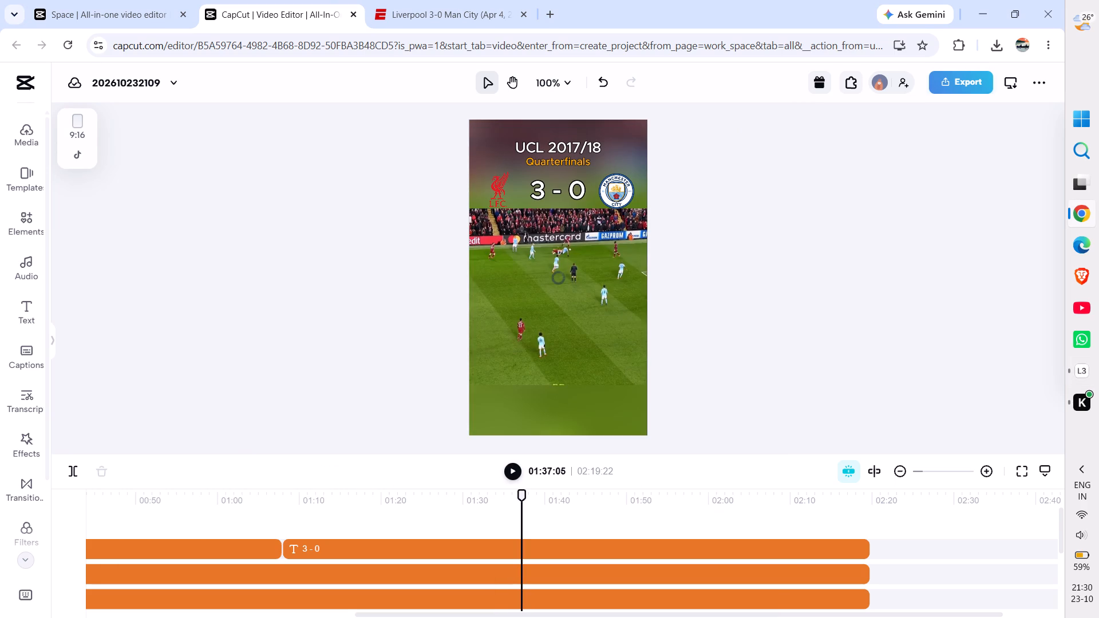
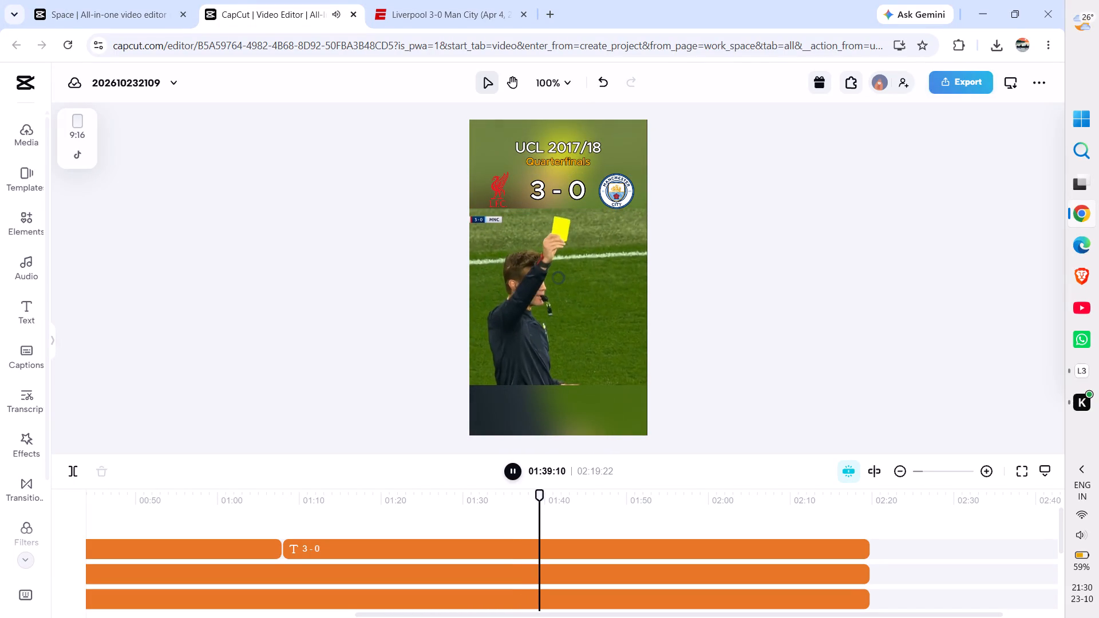
# Play the video onward from 01:39:10 to about 02:10, pausing at intervals, to check the footage under the "3 - 0" score.
pyautogui.press('space')
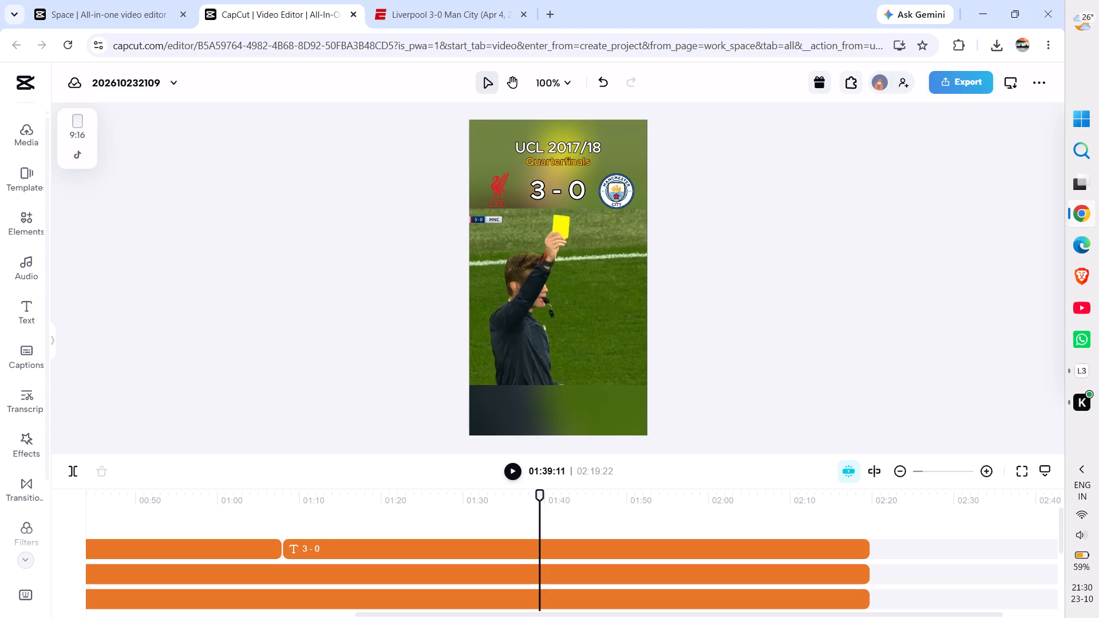
pyautogui.press('space')
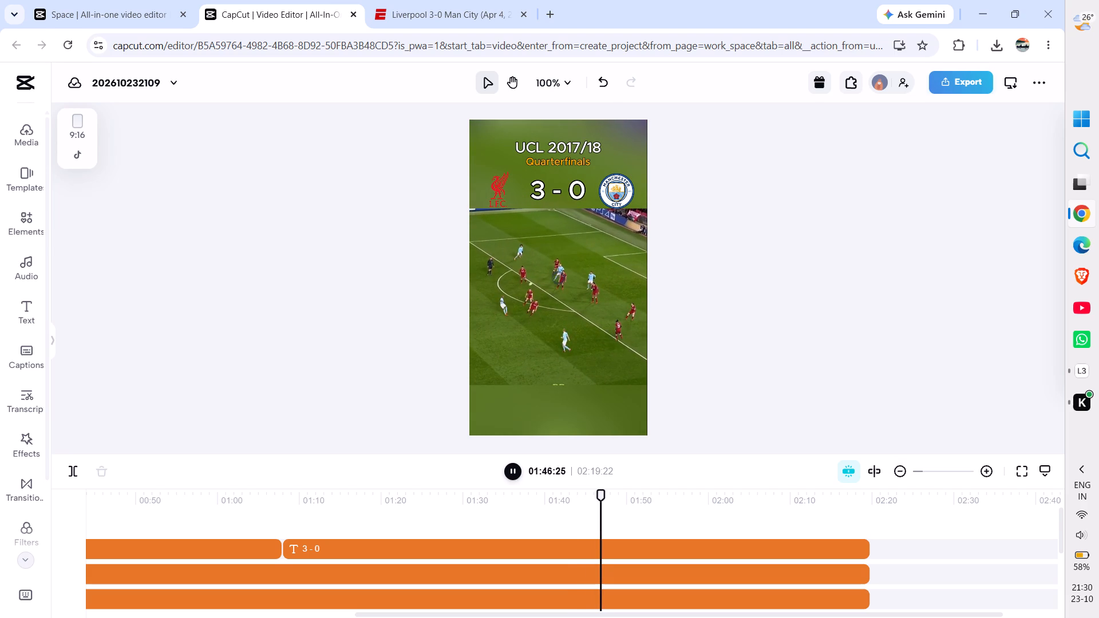
pyautogui.press('space')
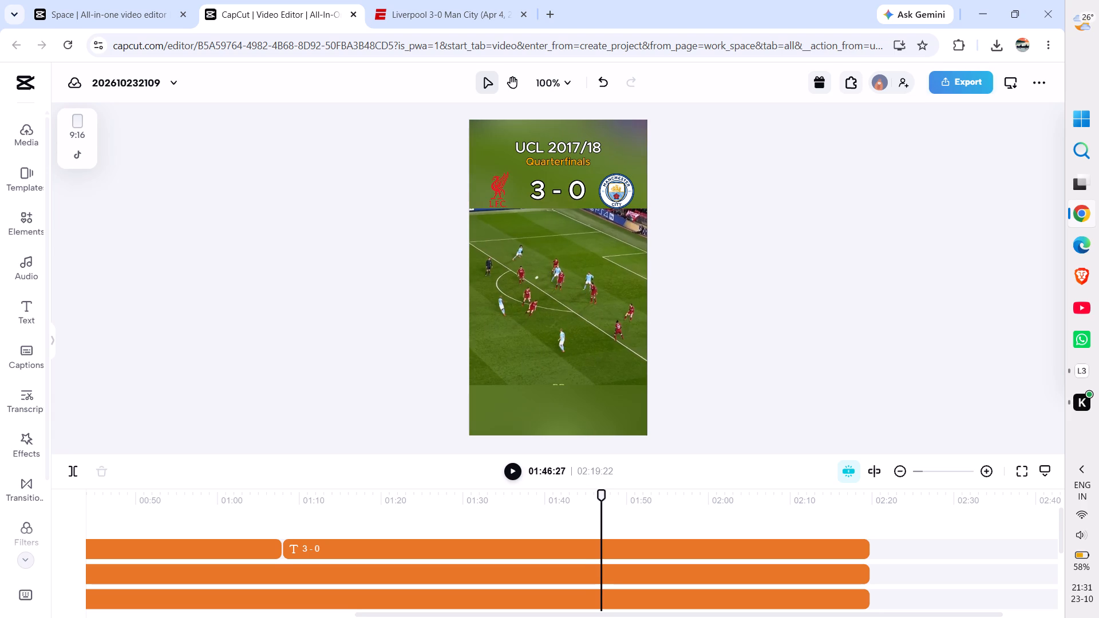
pyautogui.press('space')
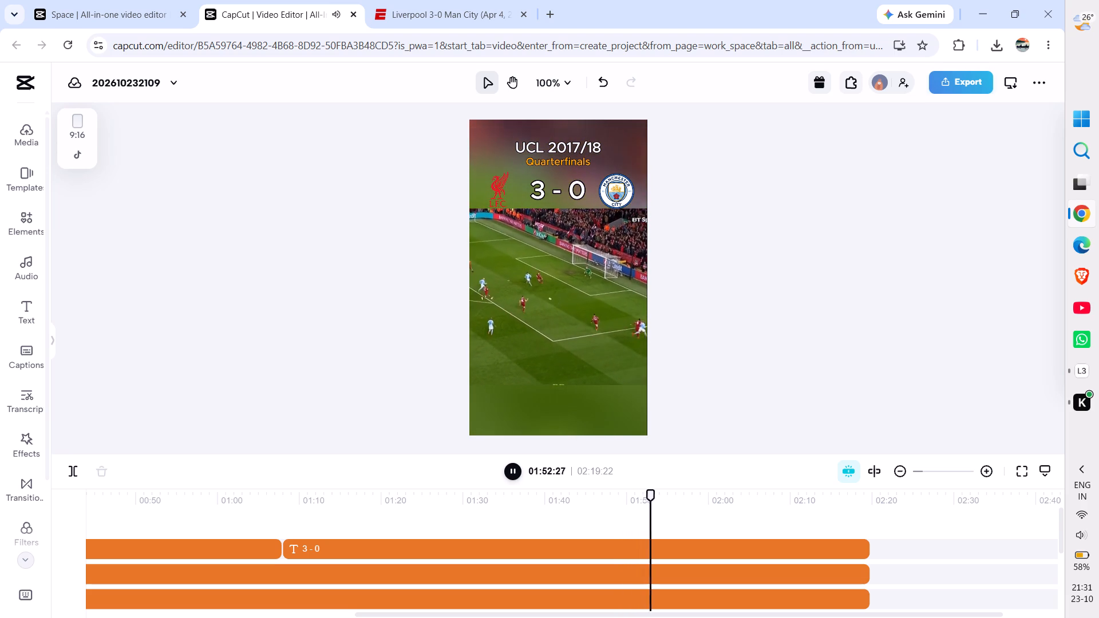
pyautogui.press('space')
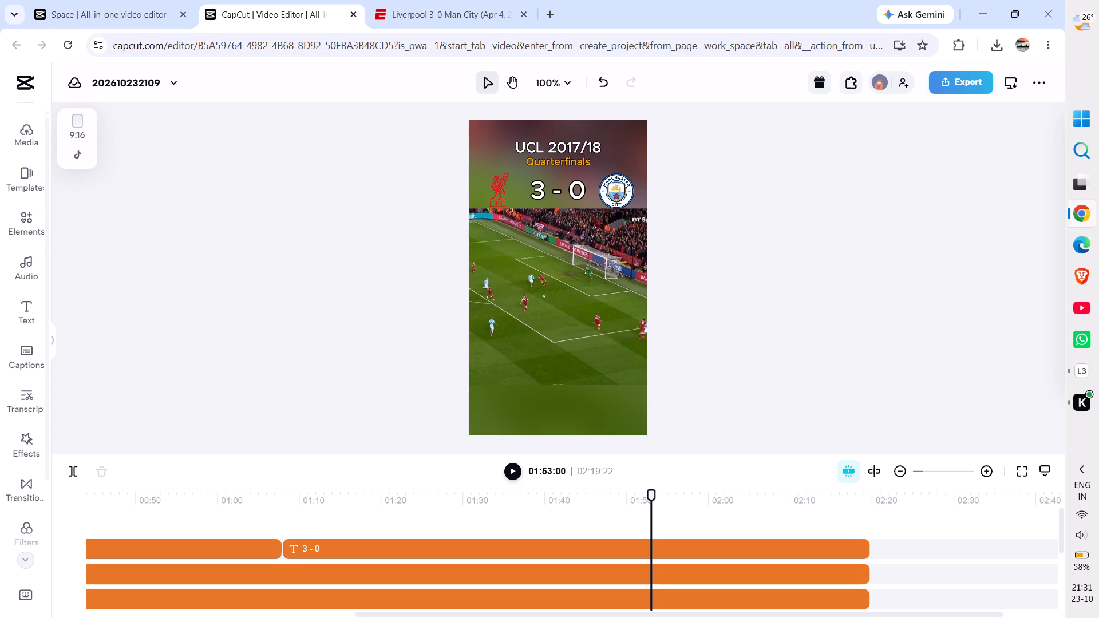
pyautogui.press('space')
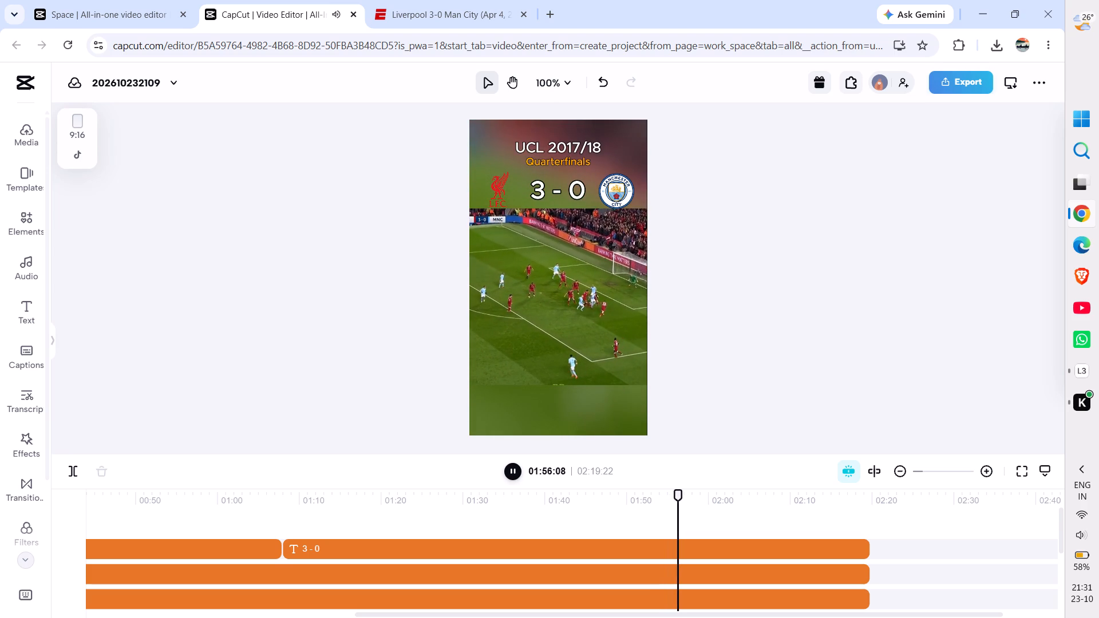
pyautogui.press('space')
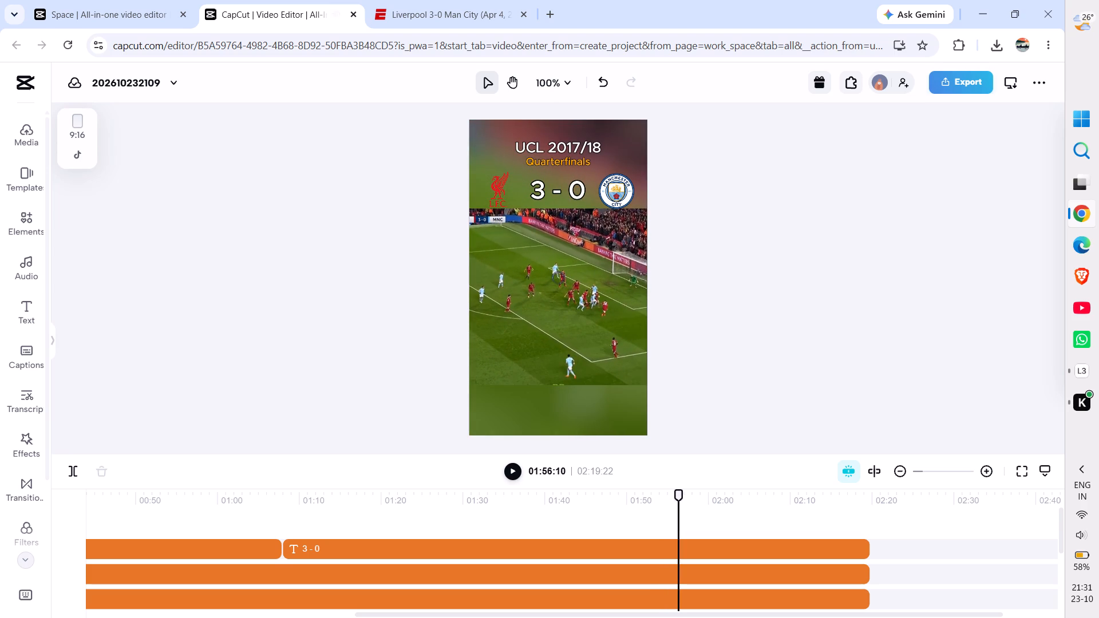
pyautogui.press('space')
pyautogui.press('space')
pyautogui.press('space')
pyautogui.press('space')
pyautogui.press('space')
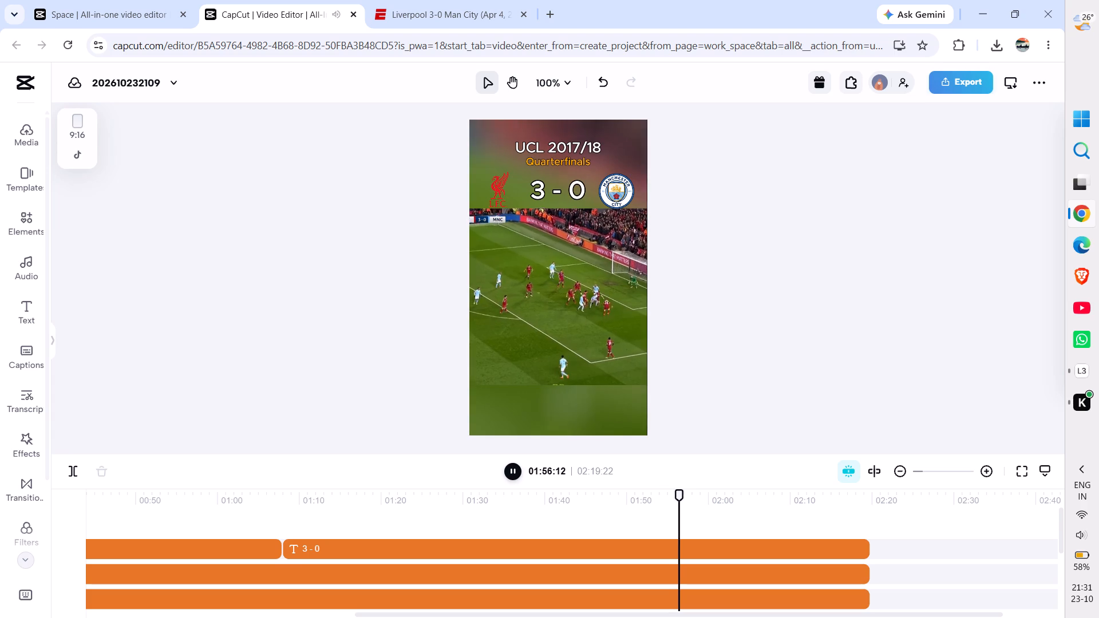
pyautogui.press('space')
pyautogui.press('space')
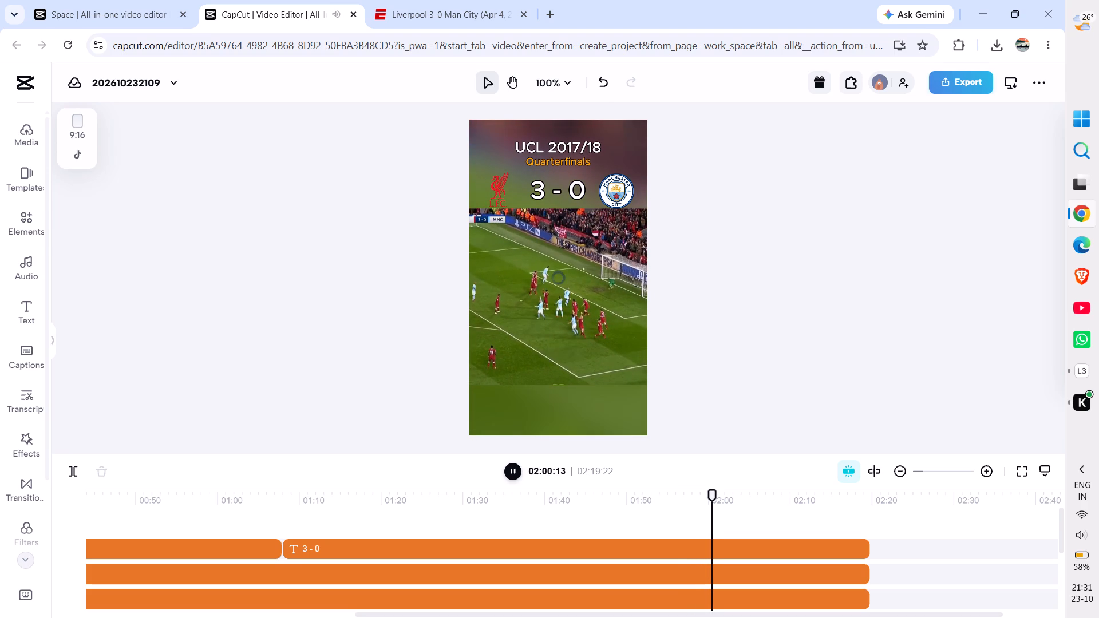
pyautogui.hotkey('ctrl', 't')
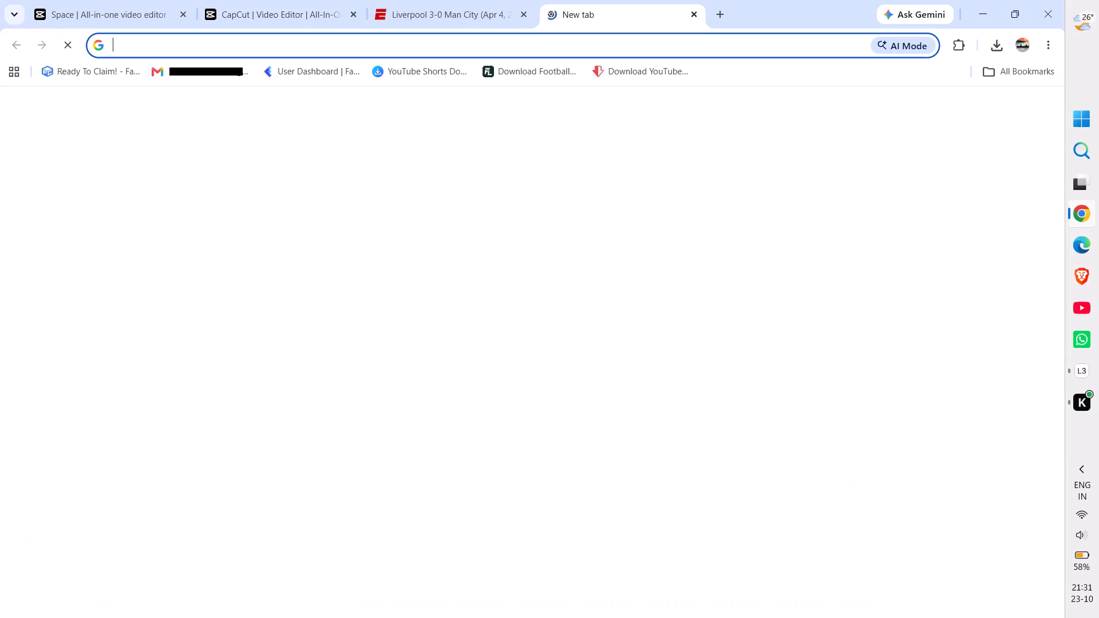
pyautogui.click(693, 12)
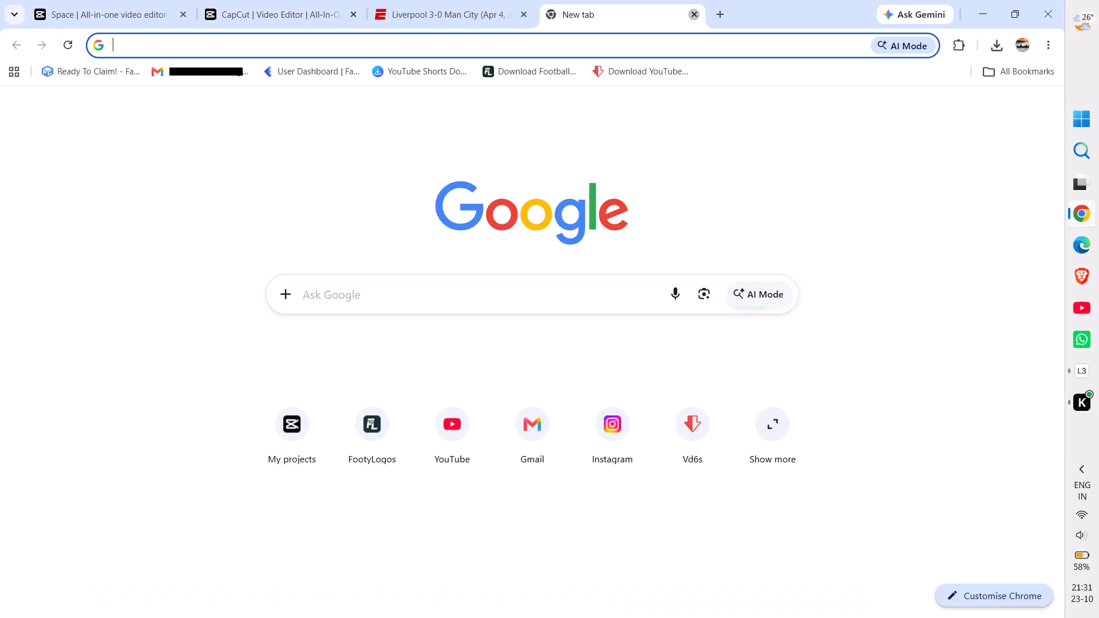
pyautogui.press('space')
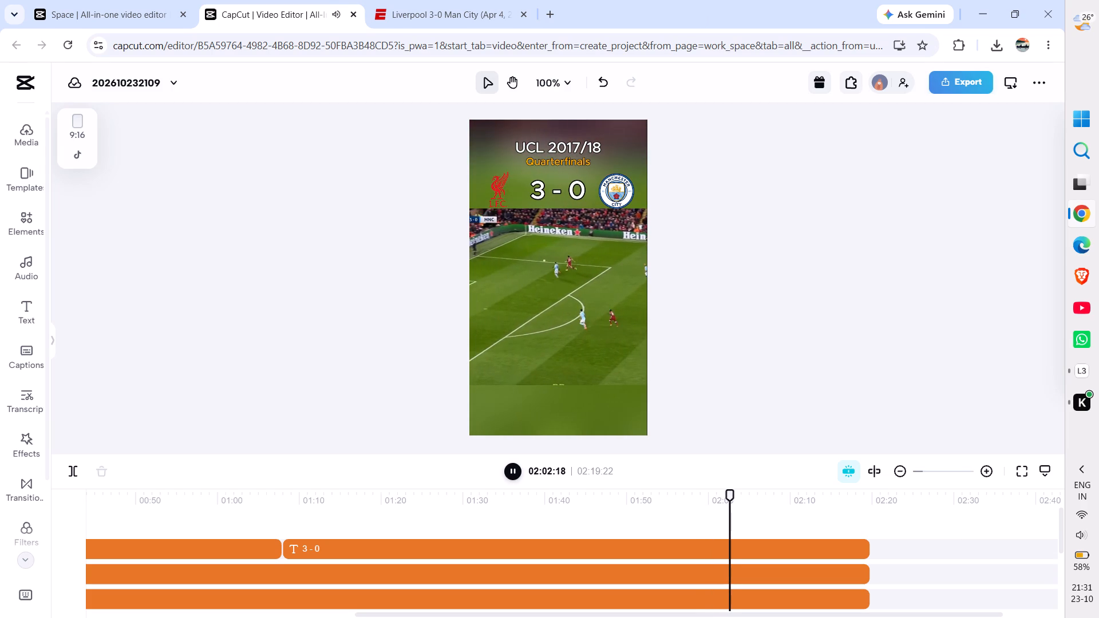
pyautogui.hotkey('shift', 't')
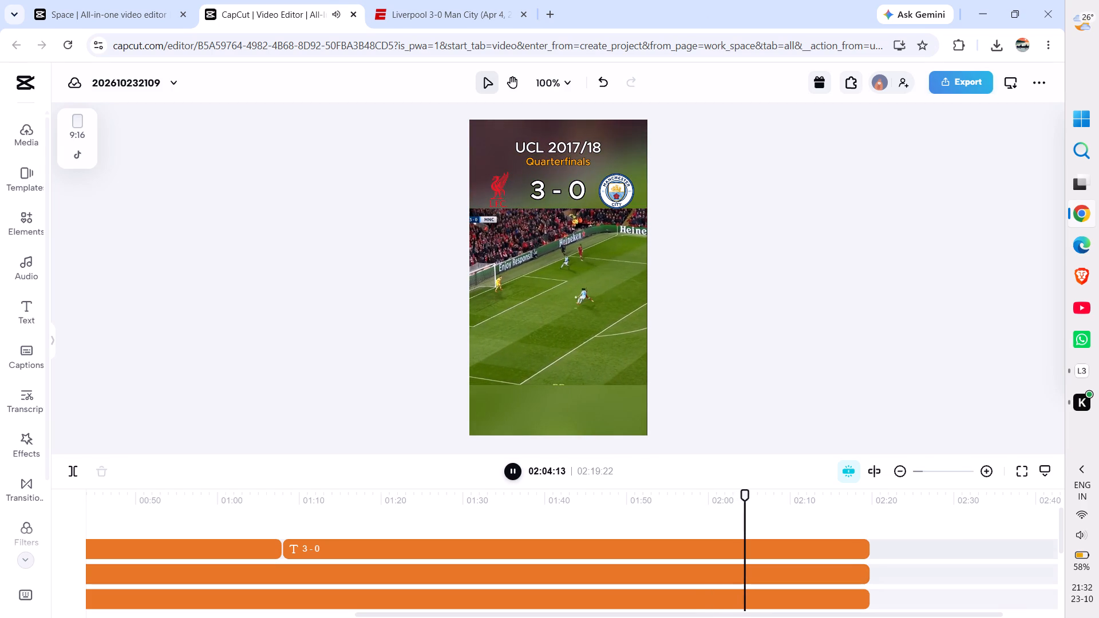
pyautogui.press('space')
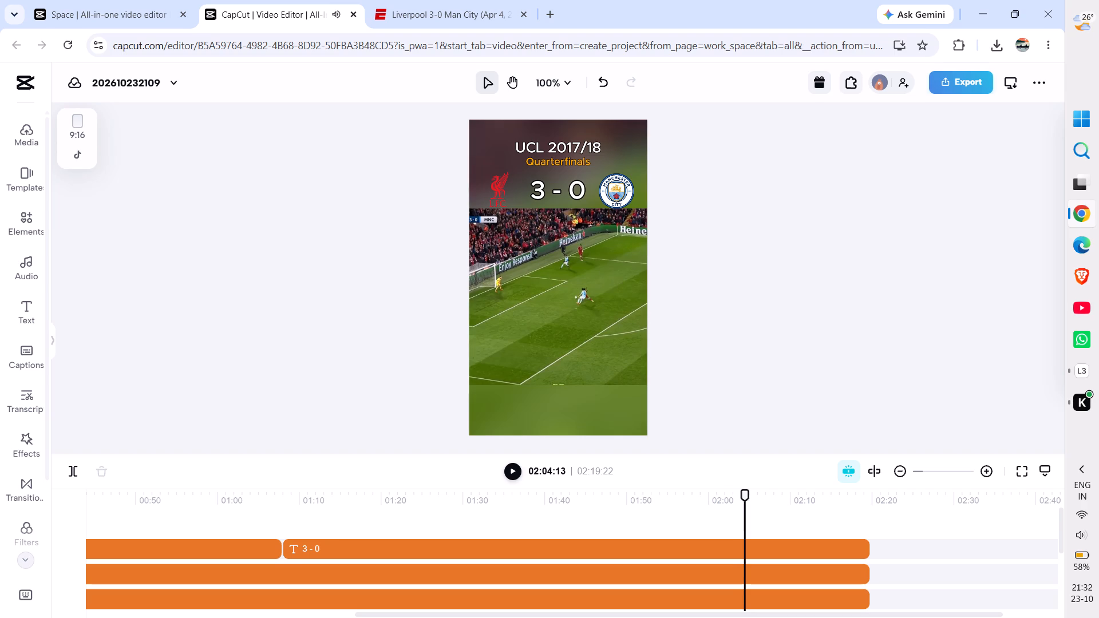
pyautogui.press('space')
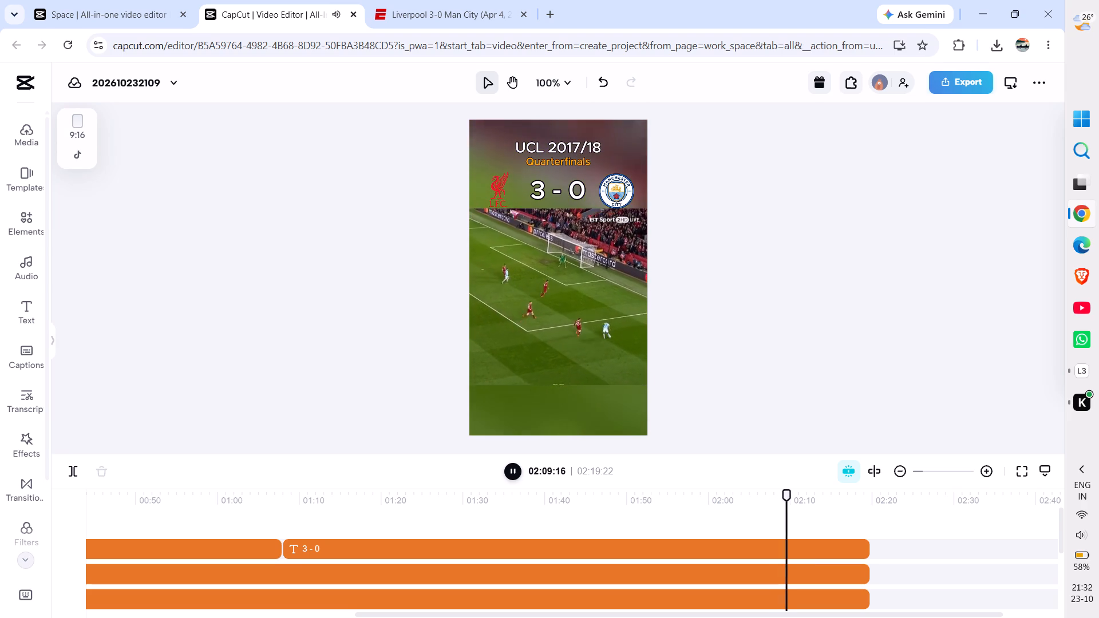
pyautogui.press('space')
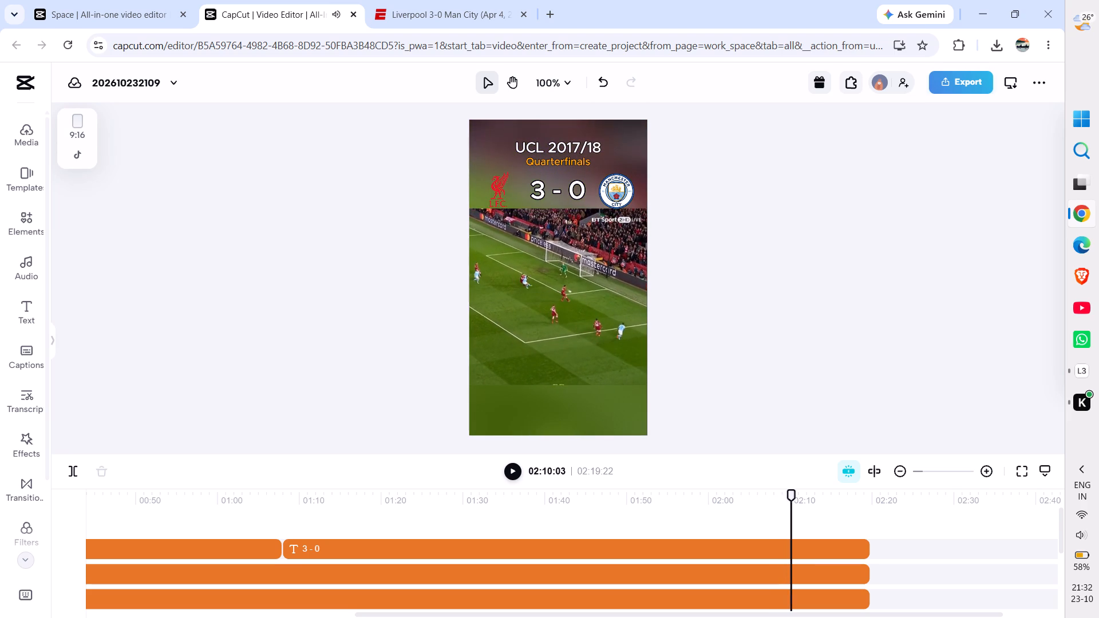
pyautogui.press('space')
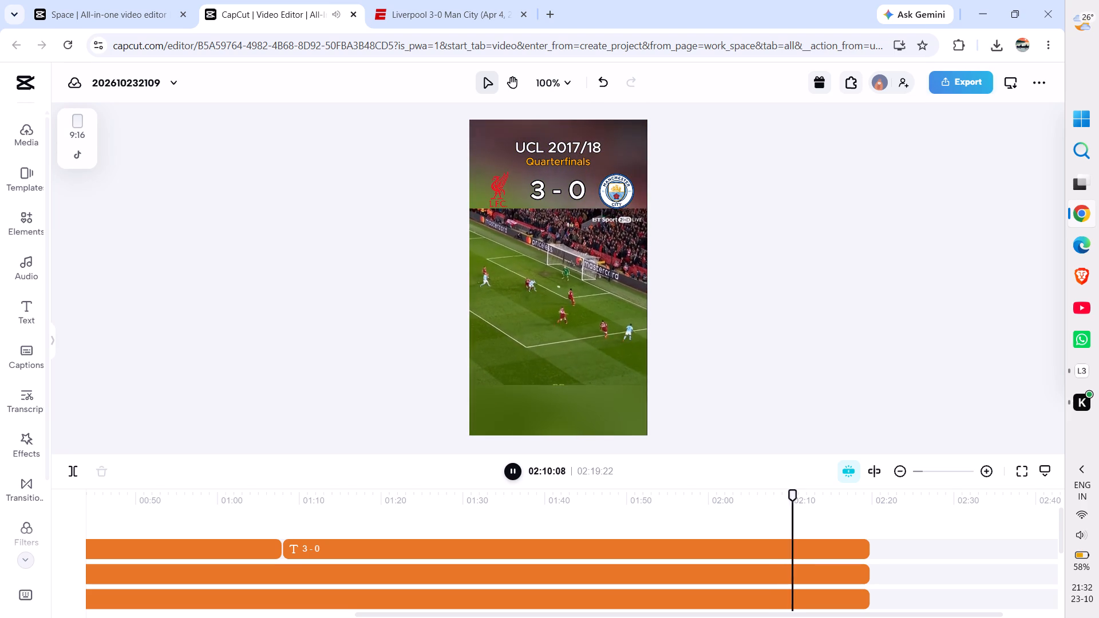
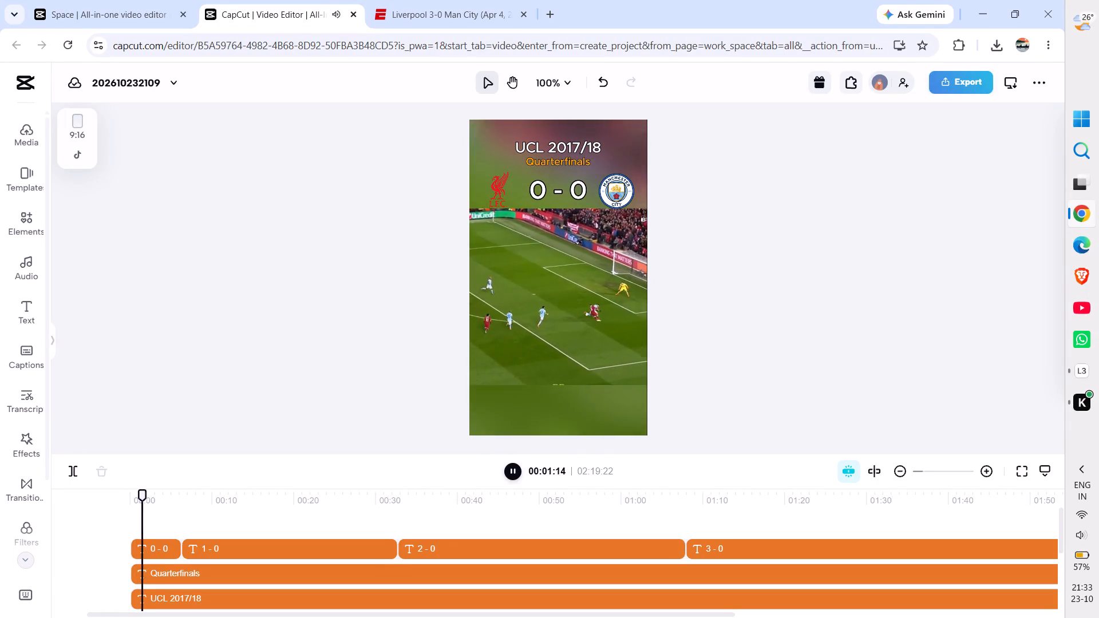
# Add a body text at 00:06:07, where the "1 - 0" score begins.
pyautogui.press('space')
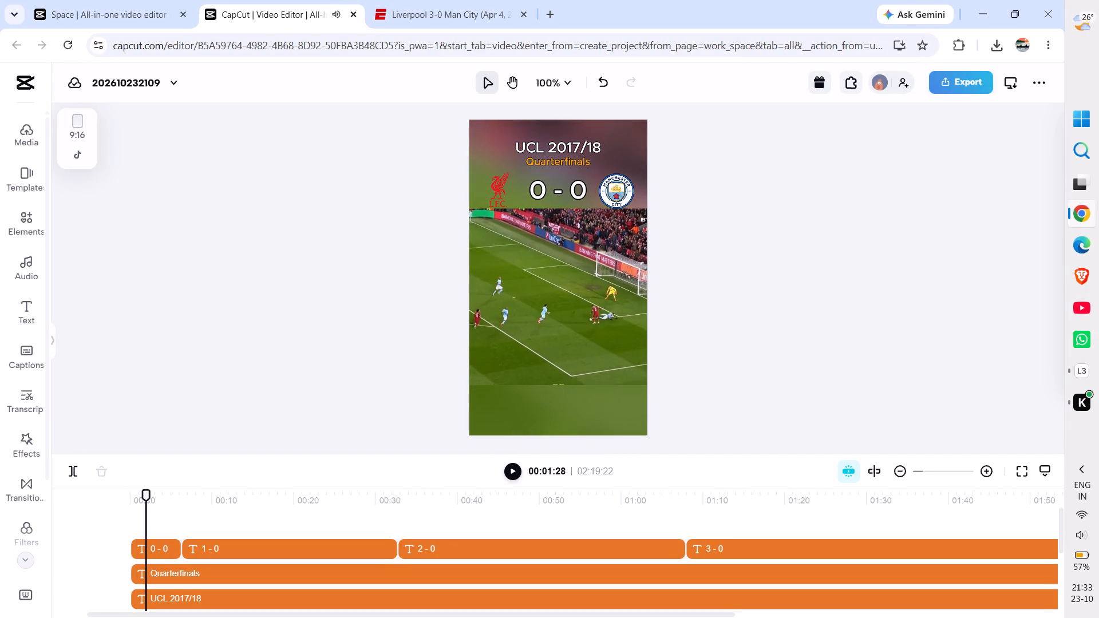
pyautogui.moveTo(143, 495); pyautogui.dragTo(180, 498)
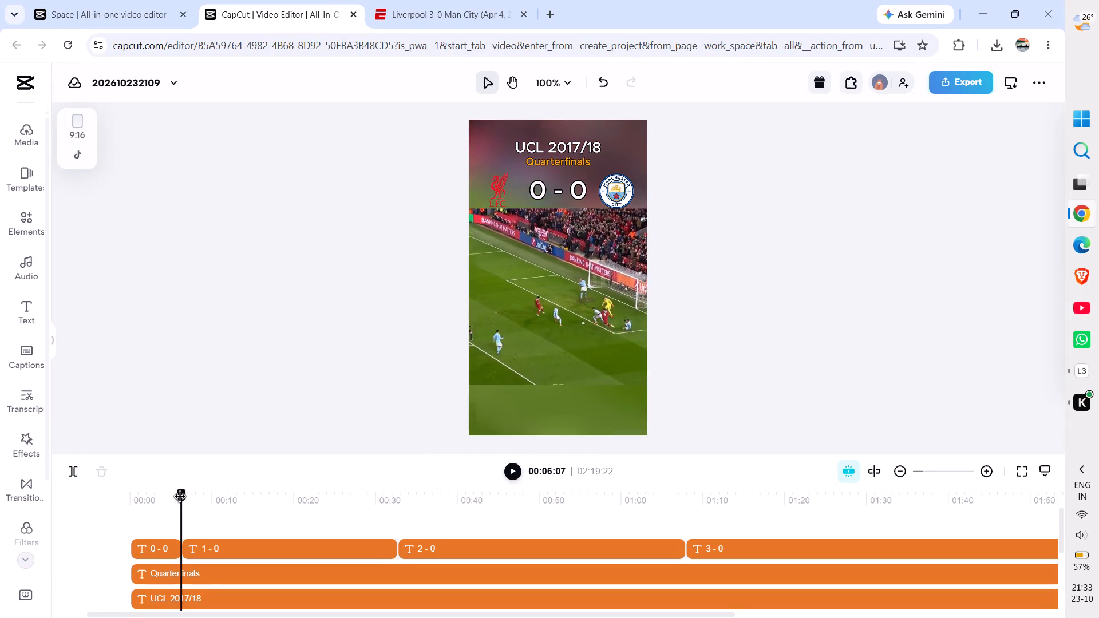
pyautogui.moveTo(180, 498); pyautogui.dragTo(181, 498)
pyautogui.click(26, 315)
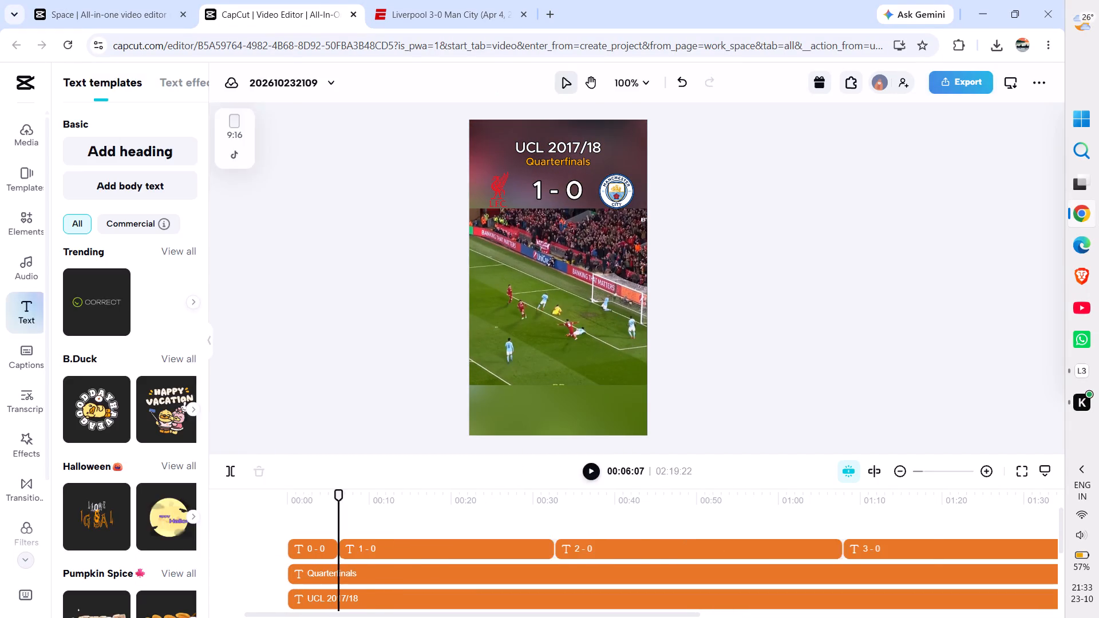
pyautogui.click(156, 185)
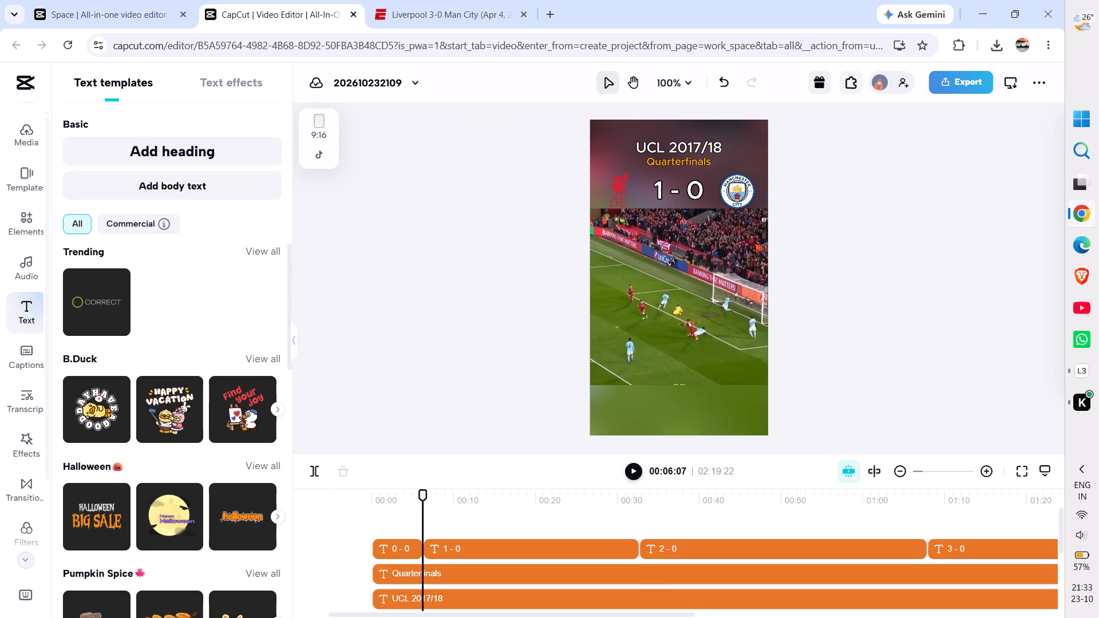
# Copy the first goal's scorer entry, "Mohamed Salah - 12'", from the ESPN match page.
pyautogui.click(388, 9)
pyautogui.click(190, 209)
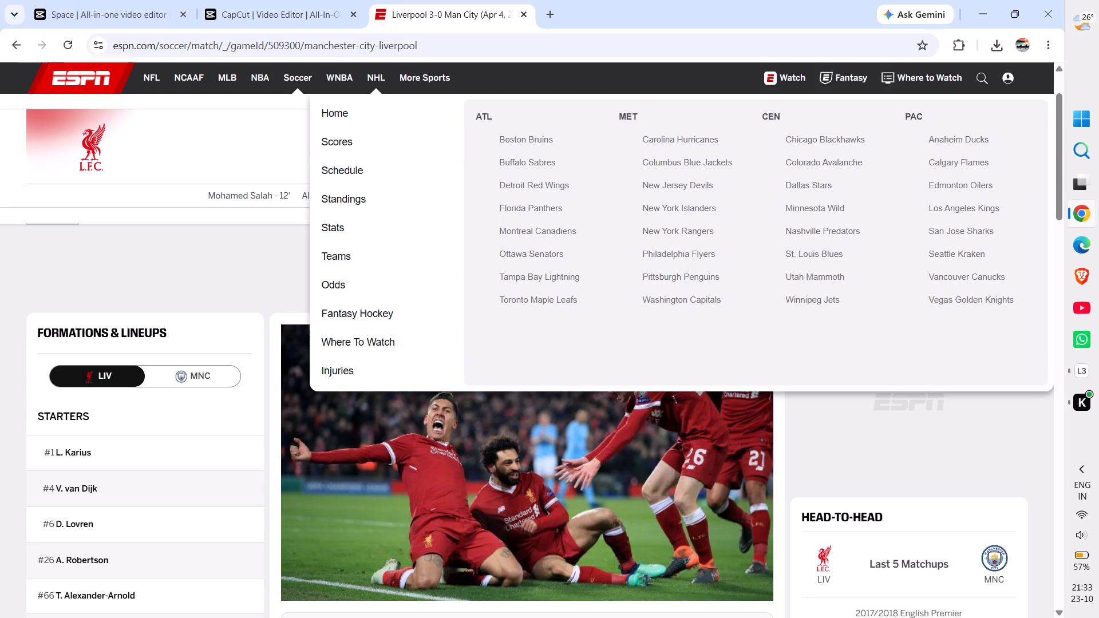
pyautogui.click(190, 275)
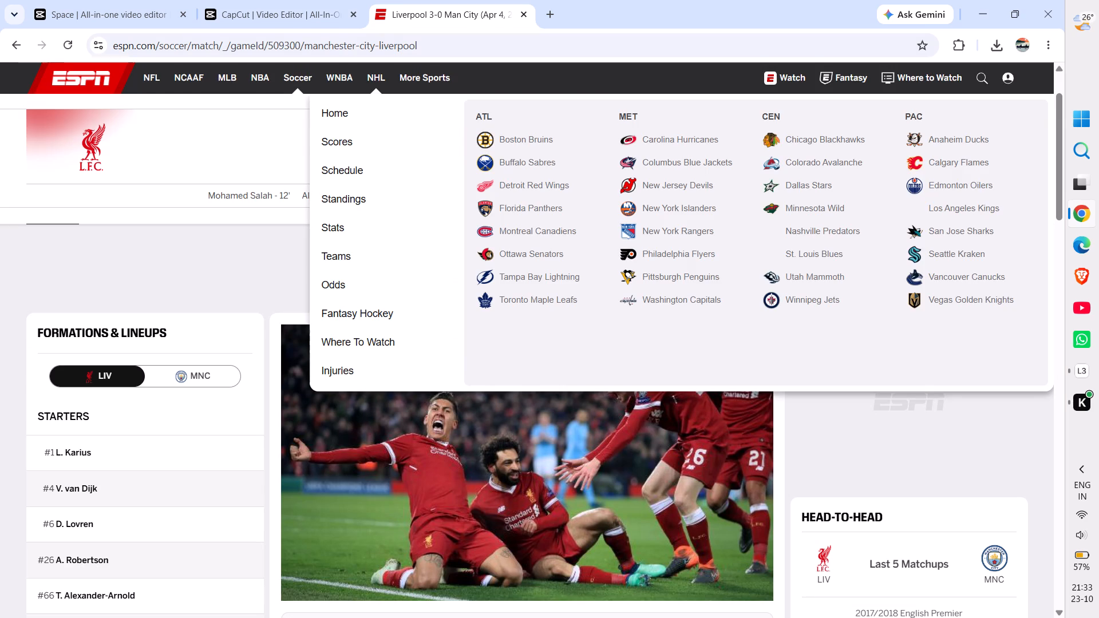
pyautogui.click(2, 360)
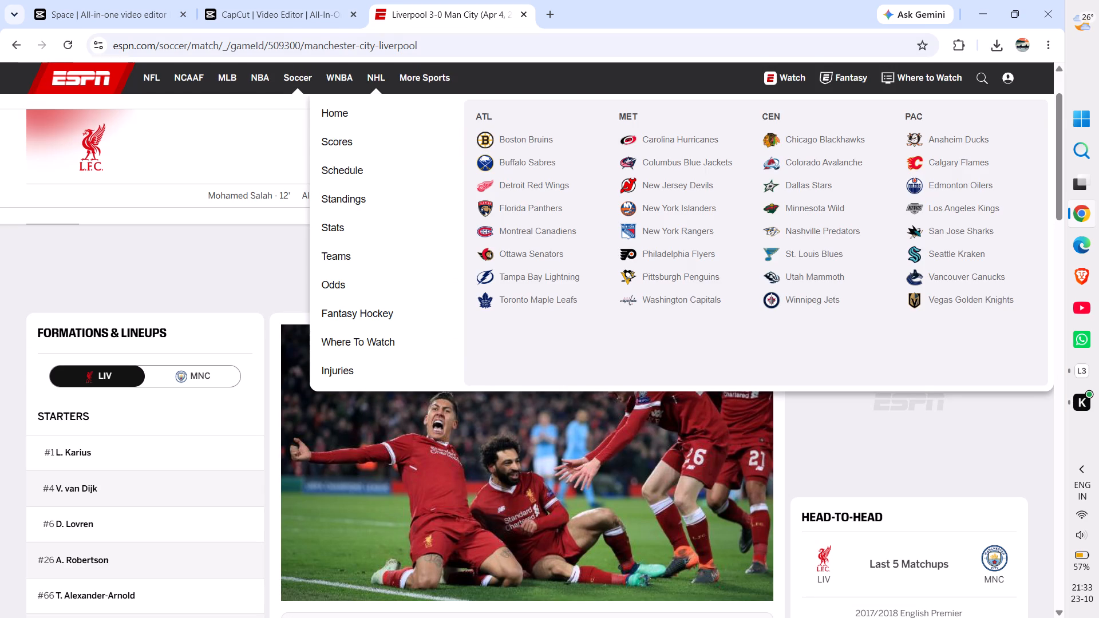
pyautogui.click(853, 442)
pyautogui.click(372, 72)
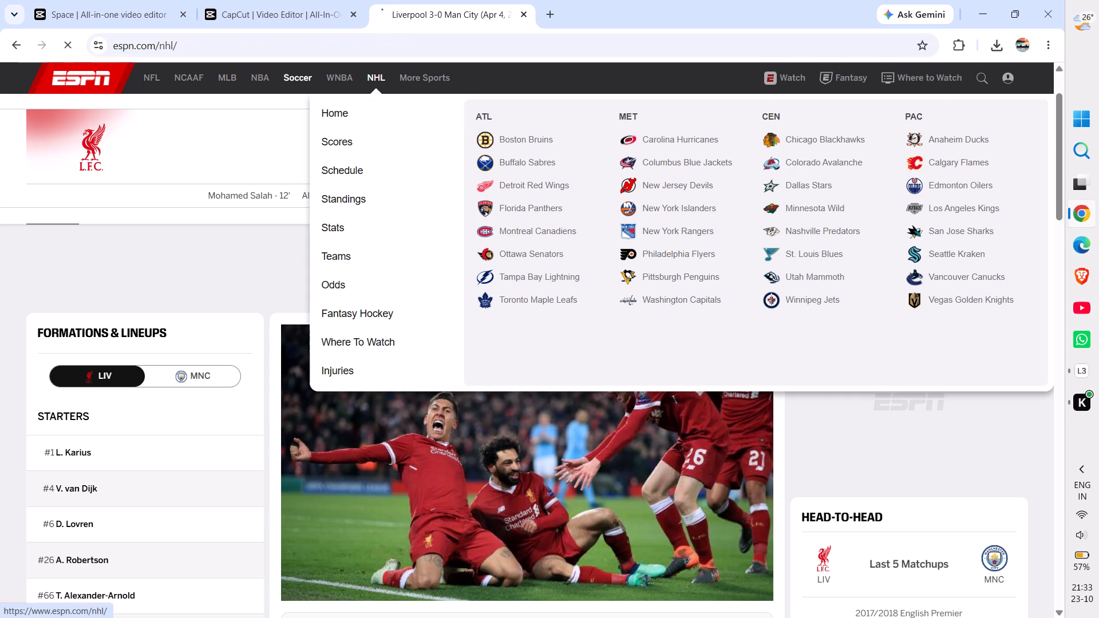
pyautogui.hscroll(5, 197, 356)
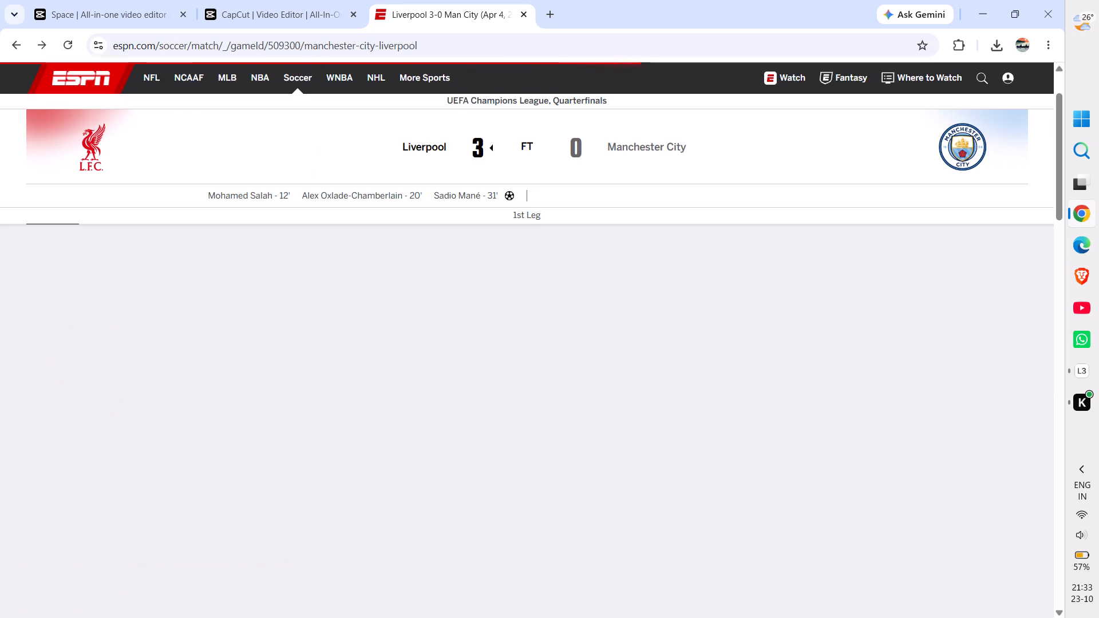
pyautogui.moveTo(199, 189); pyautogui.dragTo(294, 199)
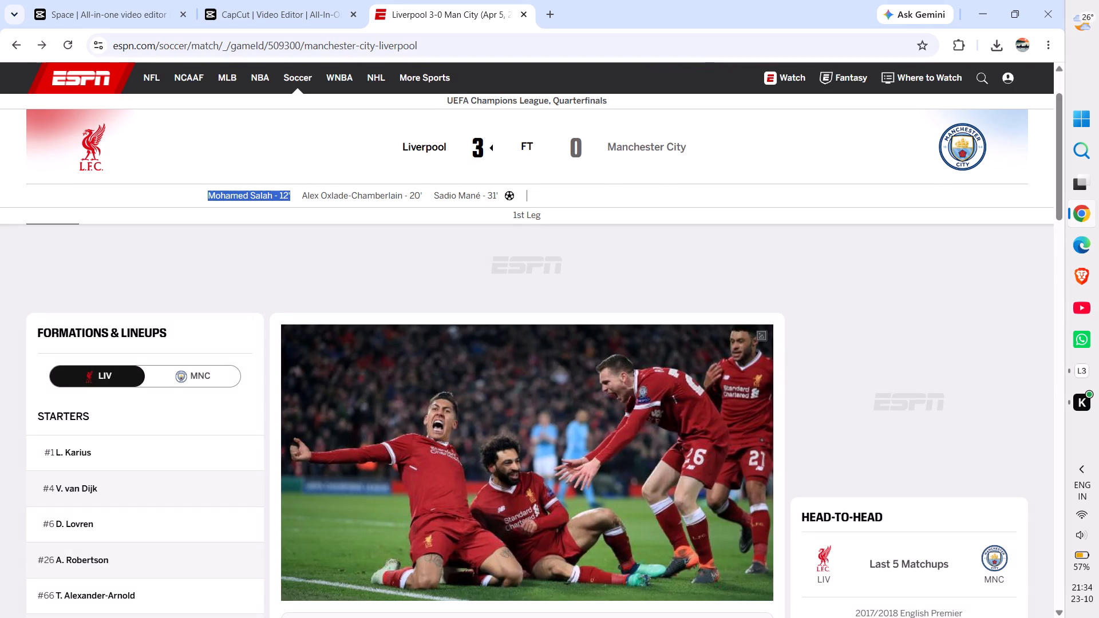
pyautogui.hotkey('ctrl', 'c')
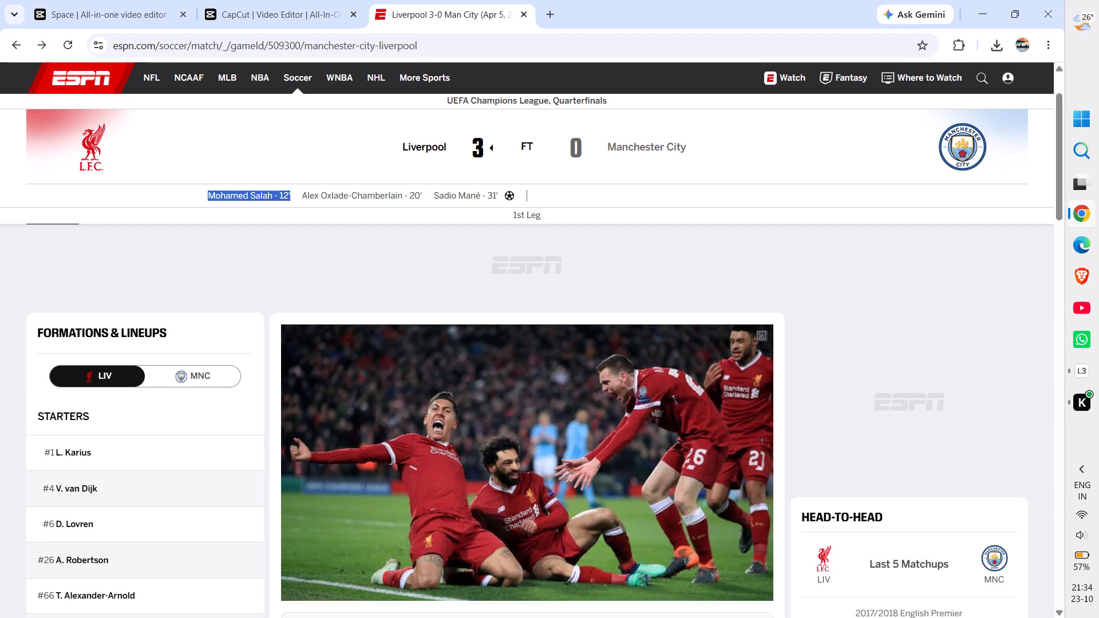
pyautogui.click(286, 269)
# Back in CapCut, replace the new body text's placeholder with the copied "Mohamed Salah - 12'".
pyautogui.click(311, 0)
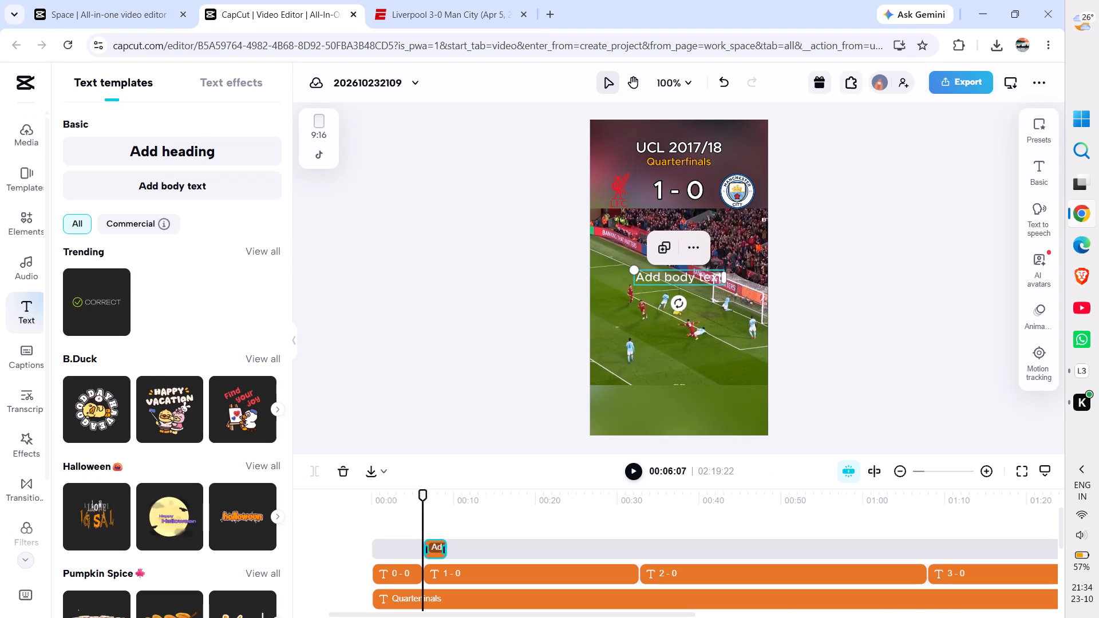
pyautogui.click(1042, 169)
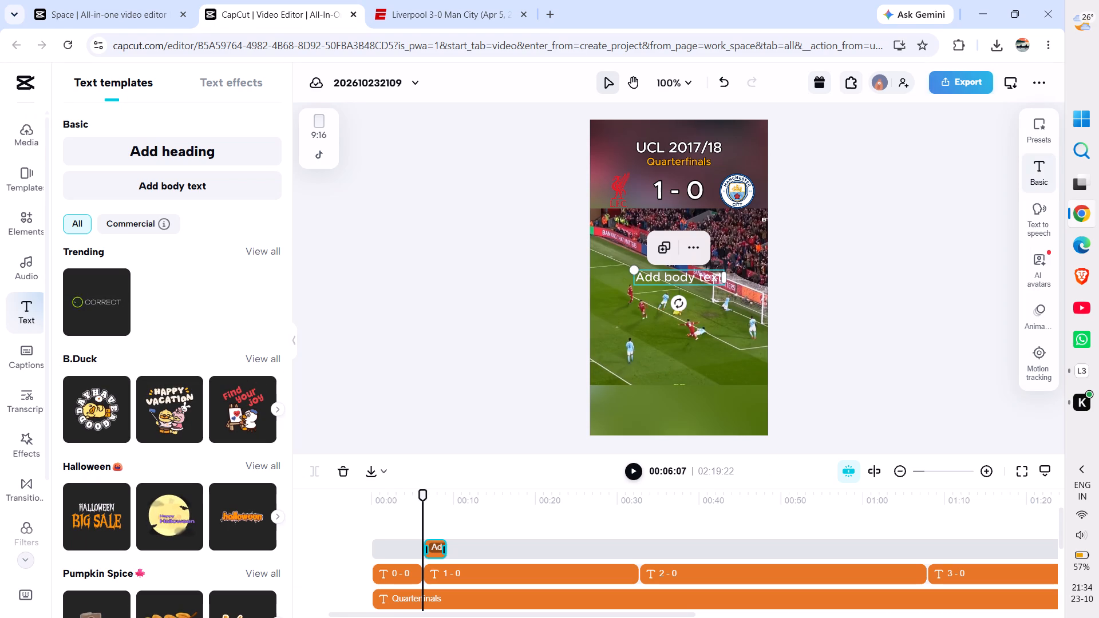
pyautogui.click(914, 154)
pyautogui.press('BackSpace')
pyautogui.press('BackSpace')
pyautogui.press('BackSpace')
pyautogui.press('BackSpace')
pyautogui.press('BackSpace')
pyautogui.press('BackSpace')
pyautogui.press('BackSpace')
pyautogui.press('BackSpace')
pyautogui.press('BackSpace')
pyautogui.press('BackSpace')
pyautogui.press('BackSpace')
pyautogui.press('BackSpace')
pyautogui.press('BackSpace')
pyautogui.press('BackSpace')
pyautogui.press('BackSpace')
pyautogui.press('BackSpace')
pyautogui.press('BackSpace')
pyautogui.press('BackSpace')
pyautogui.press('BackSpace')
pyautogui.press('BackSpace')
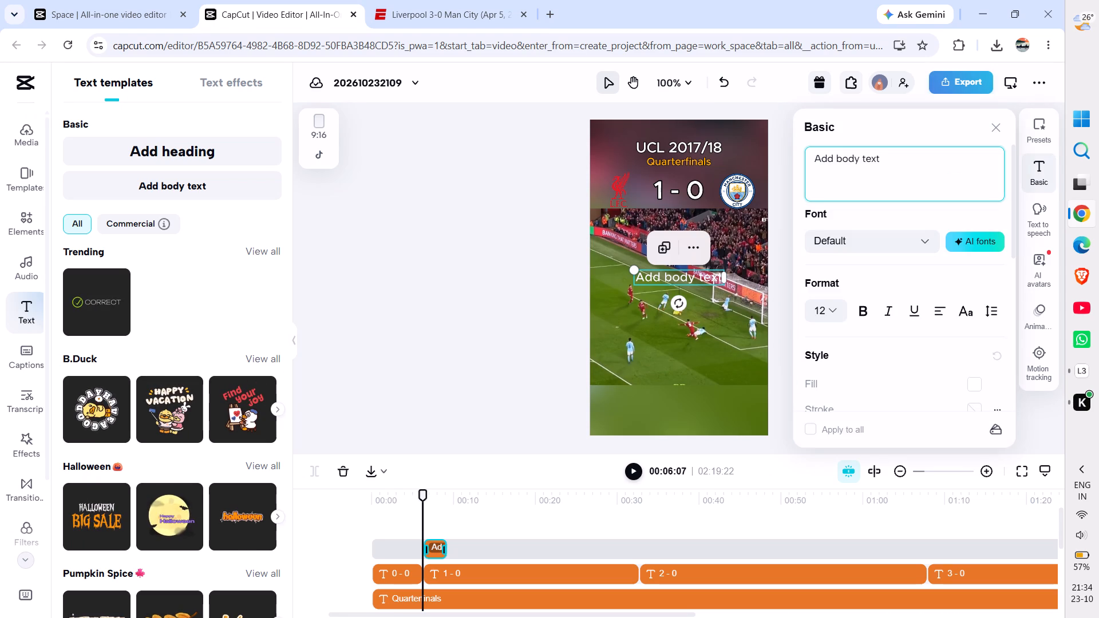
pyautogui.hotkey('ctrl', 'v')
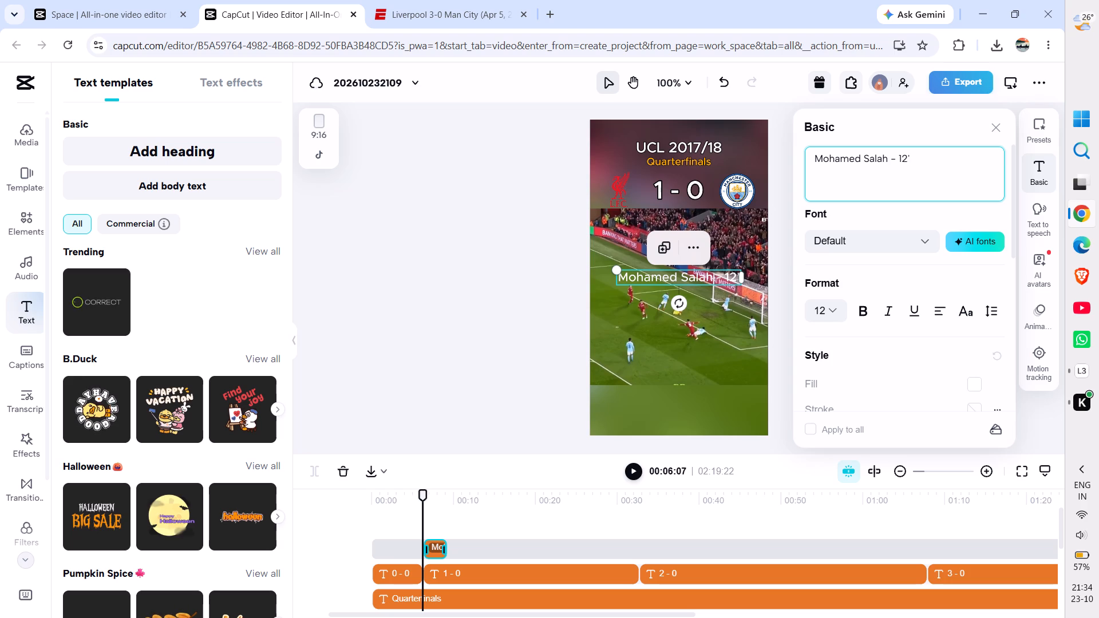
# Apply the yellow-orange text preset to the scorer caption.
pyautogui.click(1045, 128)
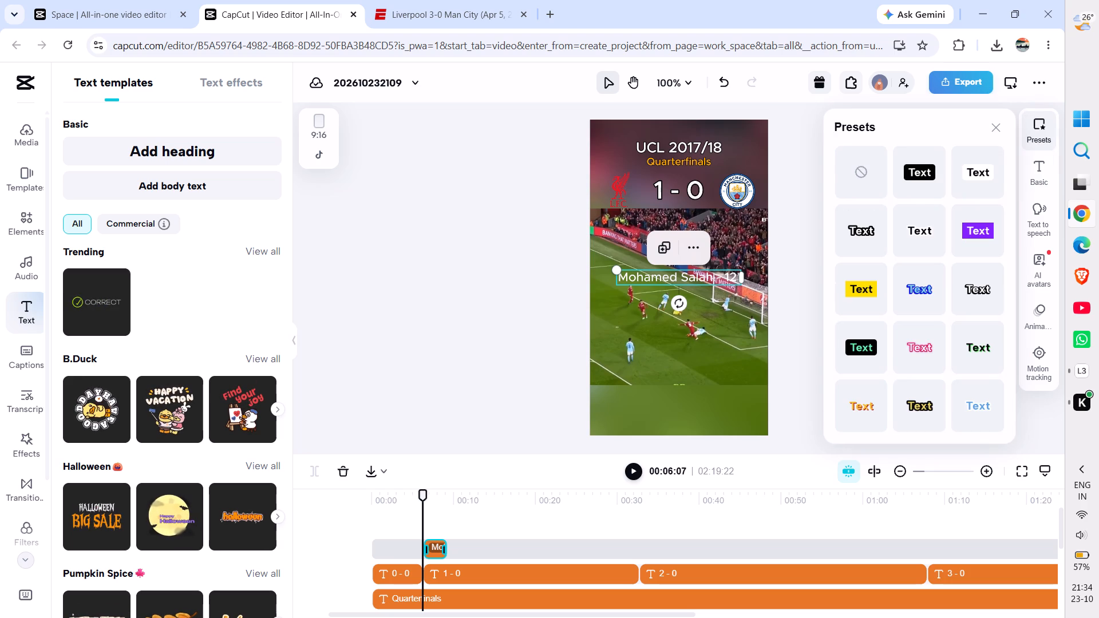
pyautogui.click(864, 413)
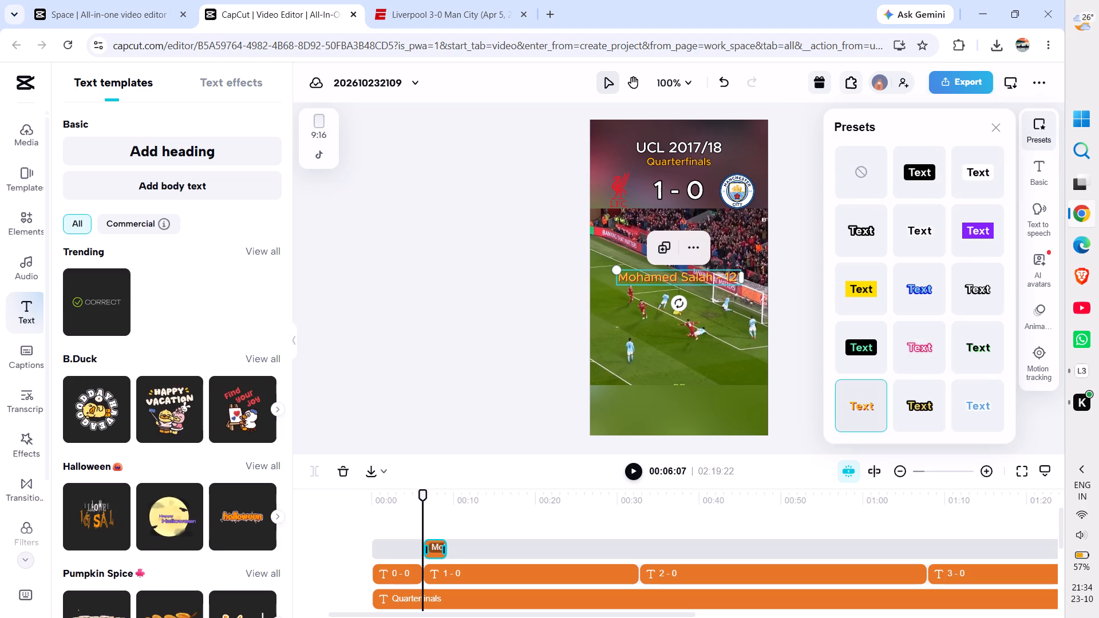
# Shorten the scorer caption to "M. Salah 12'", abbreviating the first name and removing the dash.
pyautogui.click(1037, 167)
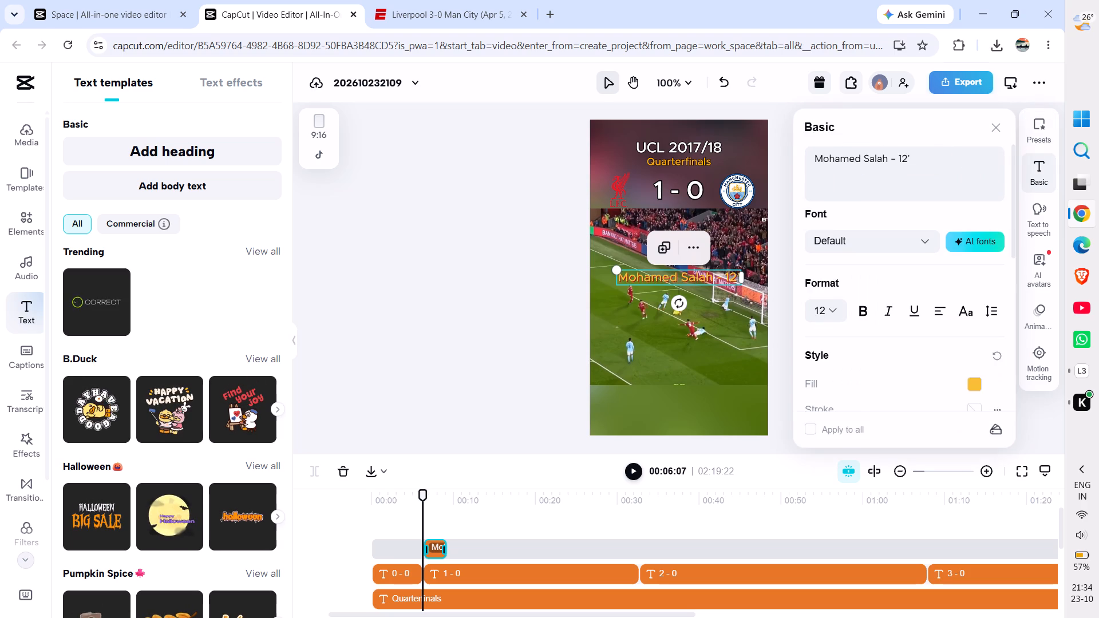
pyautogui.click(860, 163)
pyautogui.press('BackSpace')
pyautogui.press('BackSpace')
pyautogui.press('BackSpace')
pyautogui.press('BackSpace')
pyautogui.press('BackSpace')
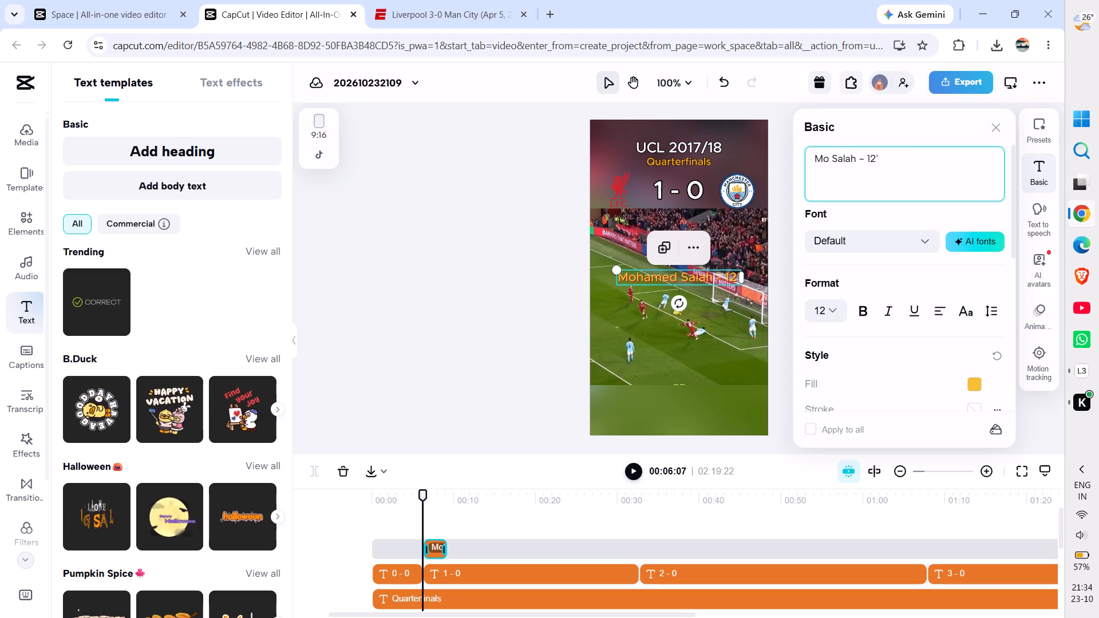
pyautogui.press('BackSpace')
pyautogui.press('.')
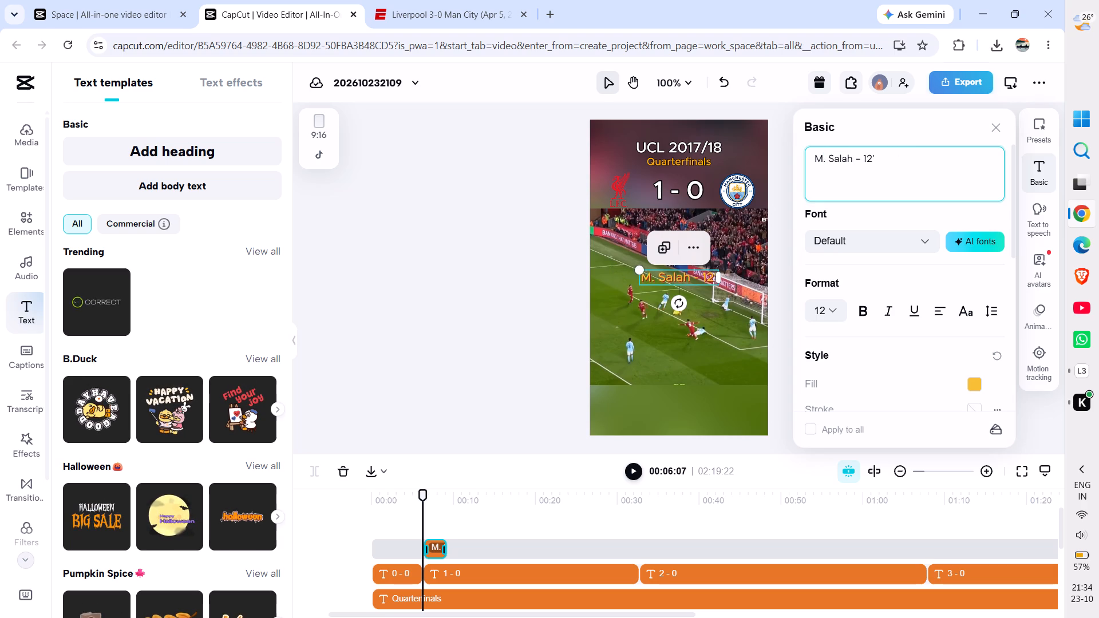
pyautogui.click(860, 165)
pyautogui.press('BackSpace')
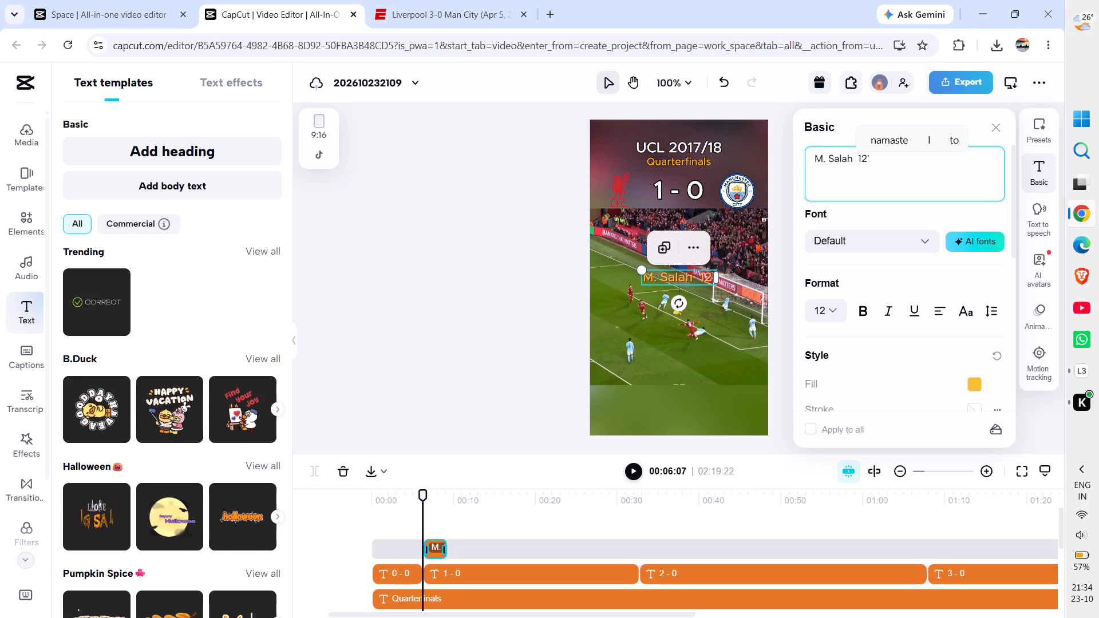
# Move the "M. Salah 12'" caption beneath the Liverpool logo, at about X -198, Y 245.
pyautogui.click(665, 82)
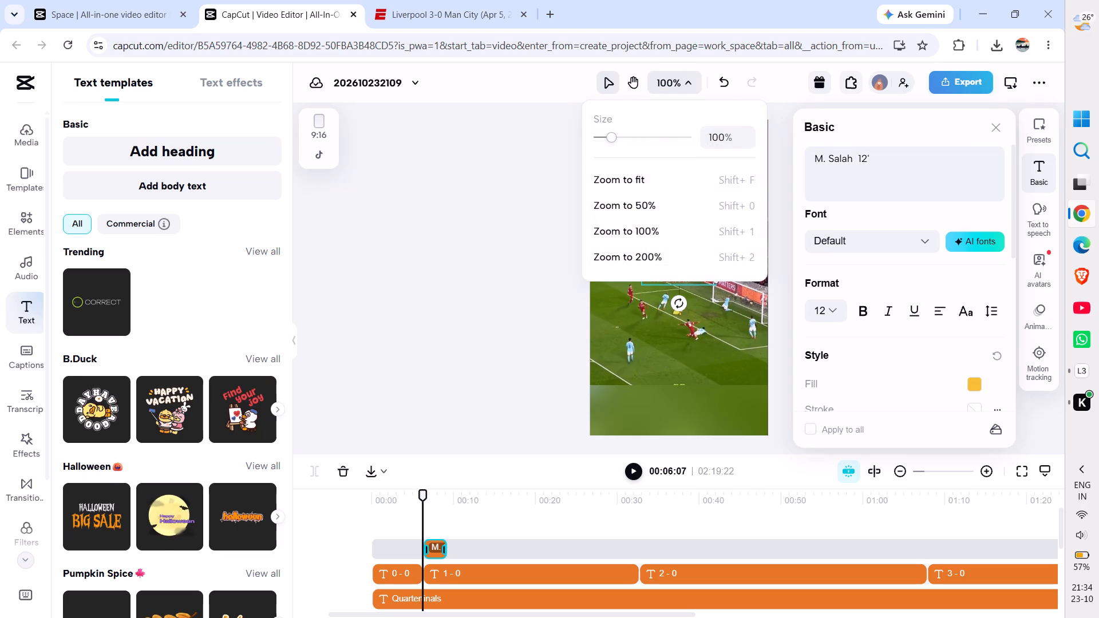
pyautogui.click(639, 254)
pyautogui.click(394, 255)
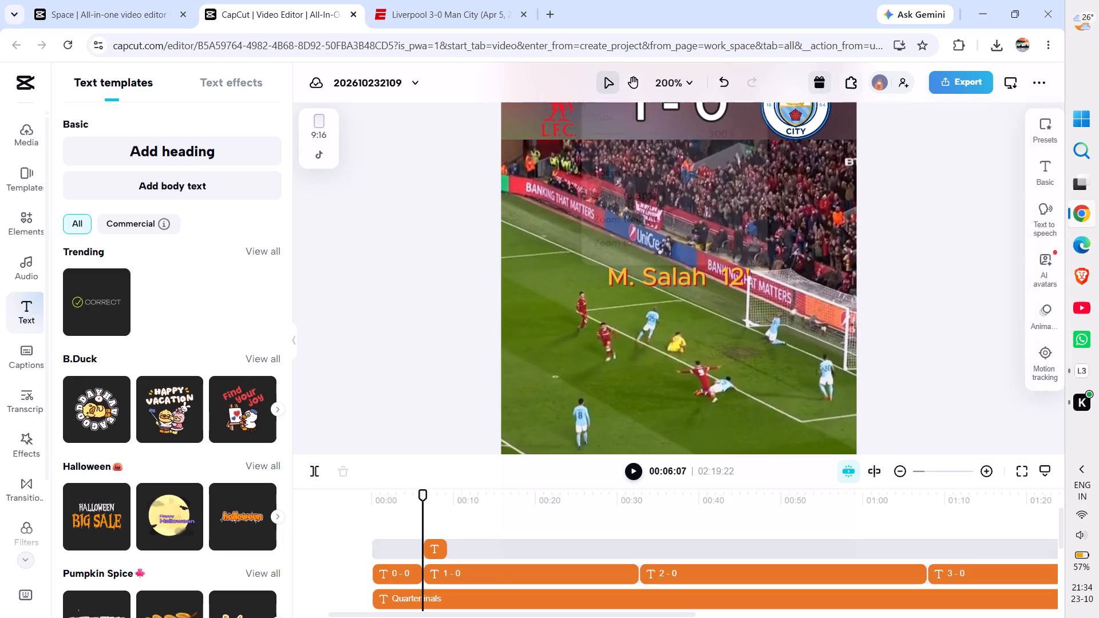
pyautogui.moveTo(663, 284); pyautogui.dragTo(577, 165)
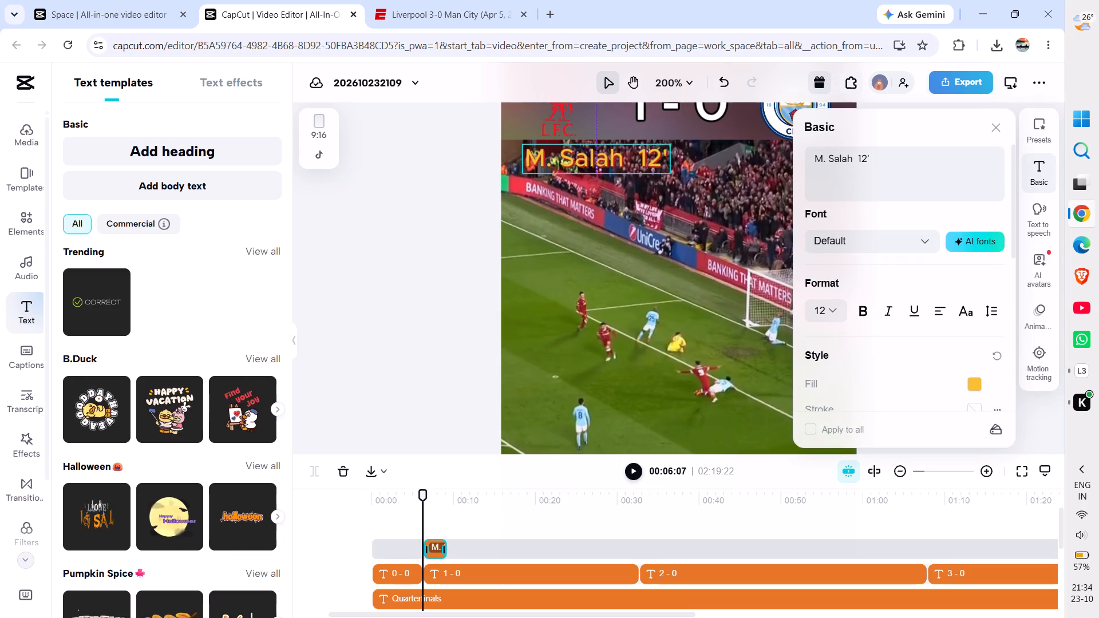
pyautogui.moveTo(577, 165); pyautogui.dragTo(567, 165)
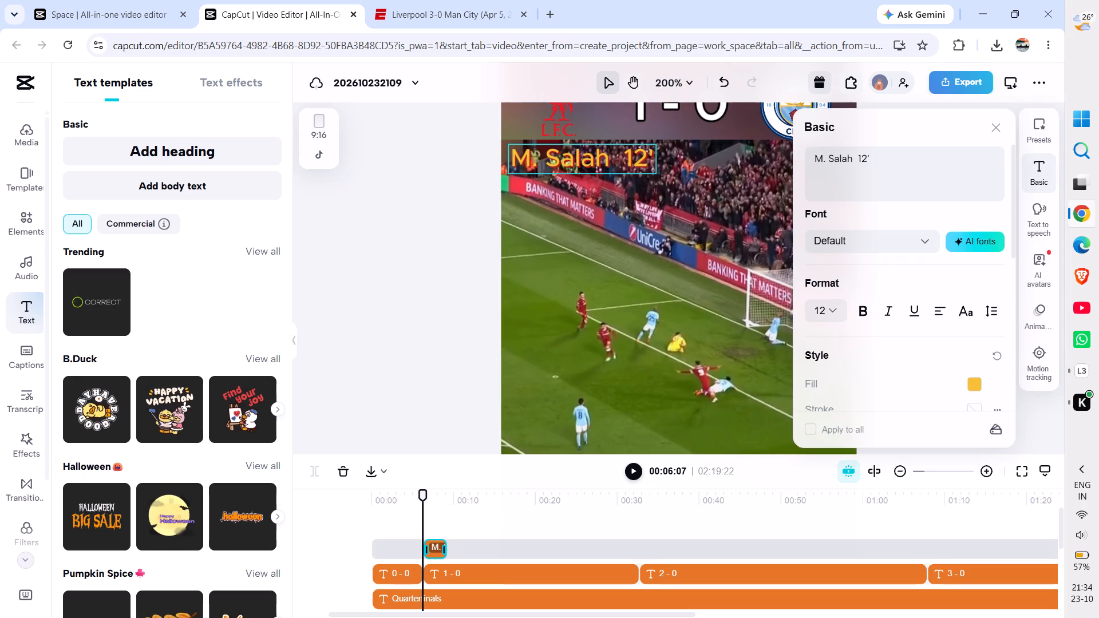
pyautogui.moveTo(567, 165); pyautogui.dragTo(567, 164)
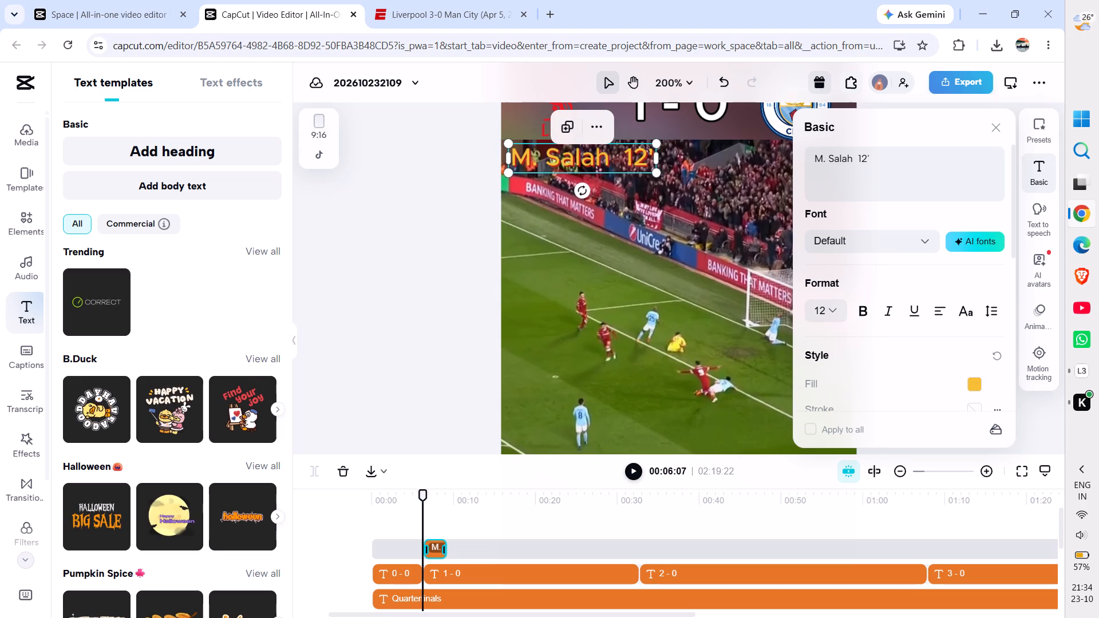
# Set the scorer caption's scale to 80%.
pyautogui.scroll(-5, 892, 367)
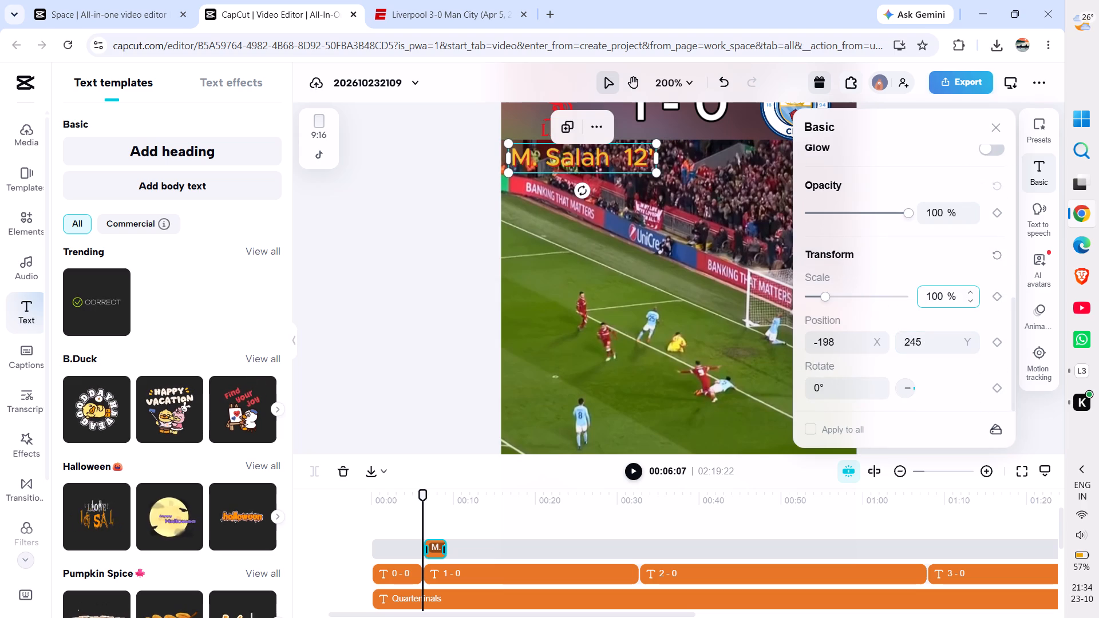
pyautogui.click(936, 299)
pyautogui.press('BackSpace')
pyautogui.press('BackSpace')
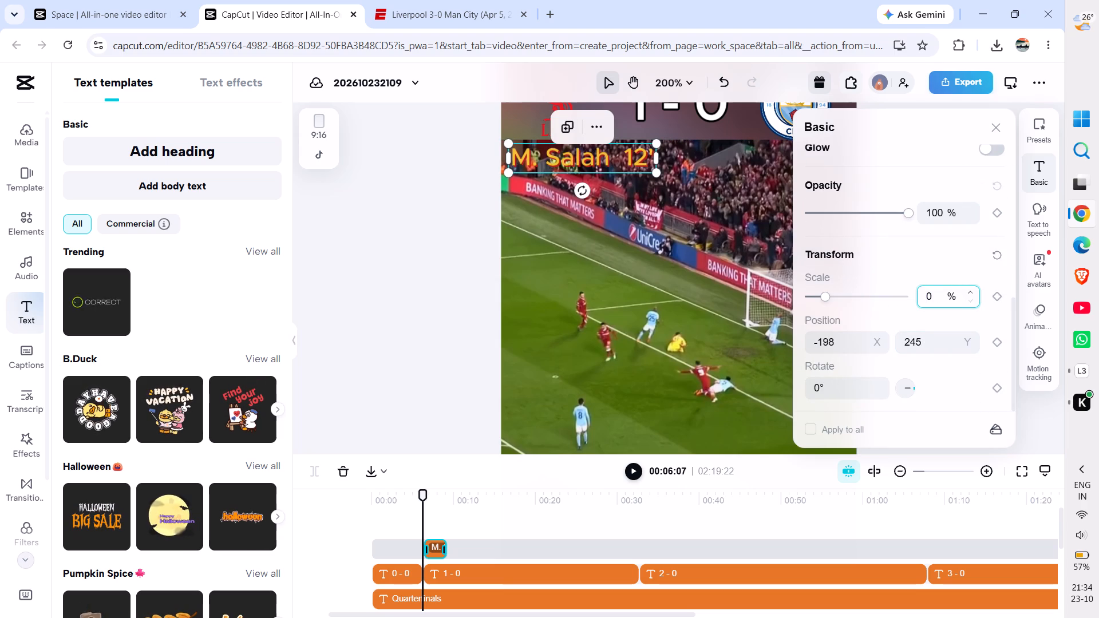
pyautogui.press('8')
pyautogui.press('Return')
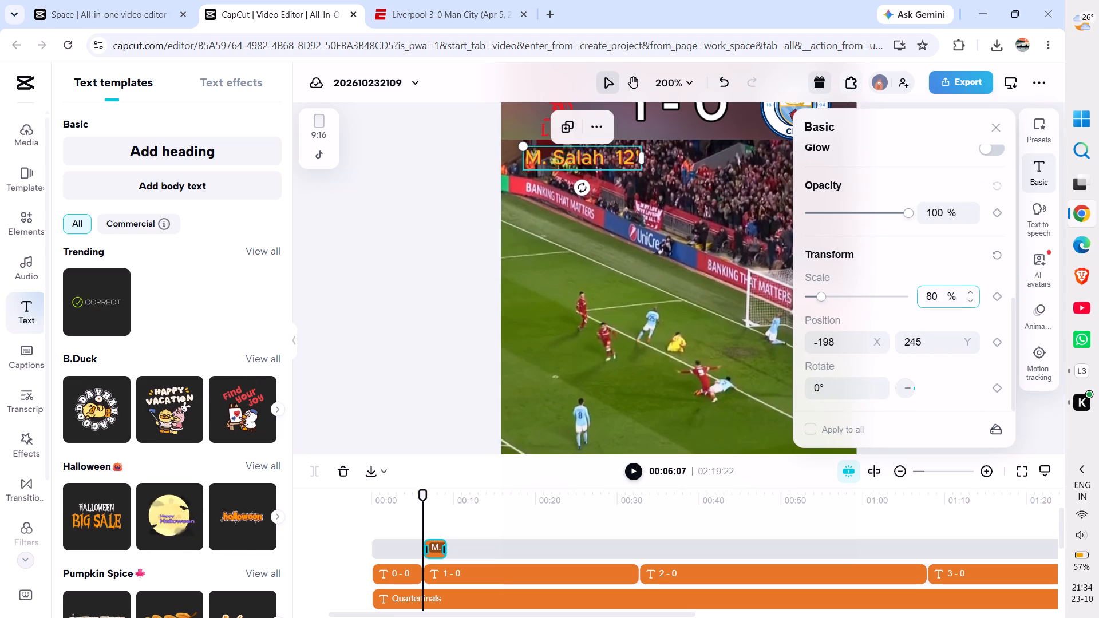
# Nudge the scorer caption closer beneath the Liverpool logo, to about X -216, Y 259.
pyautogui.moveTo(592, 163); pyautogui.dragTo(578, 150)
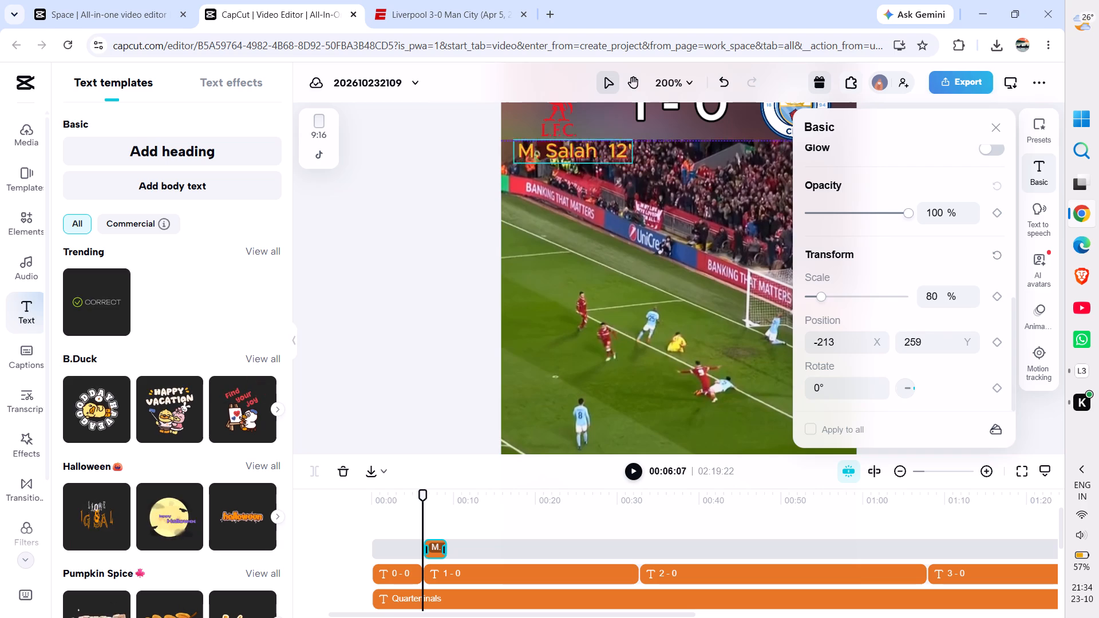
pyautogui.moveTo(578, 150); pyautogui.dragTo(584, 154)
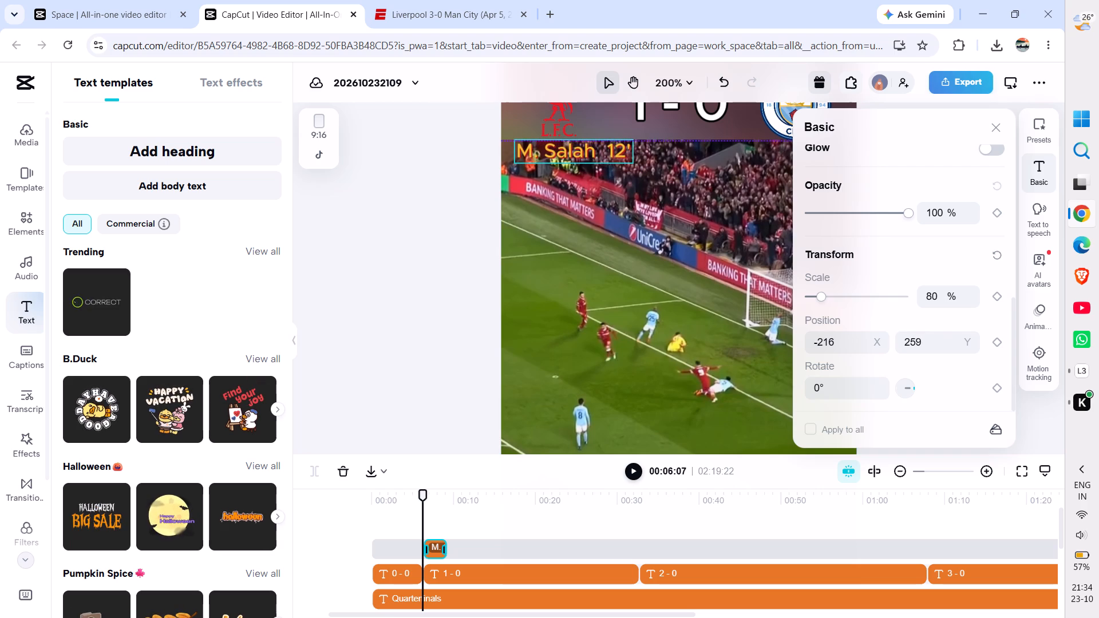
pyautogui.click(405, 223)
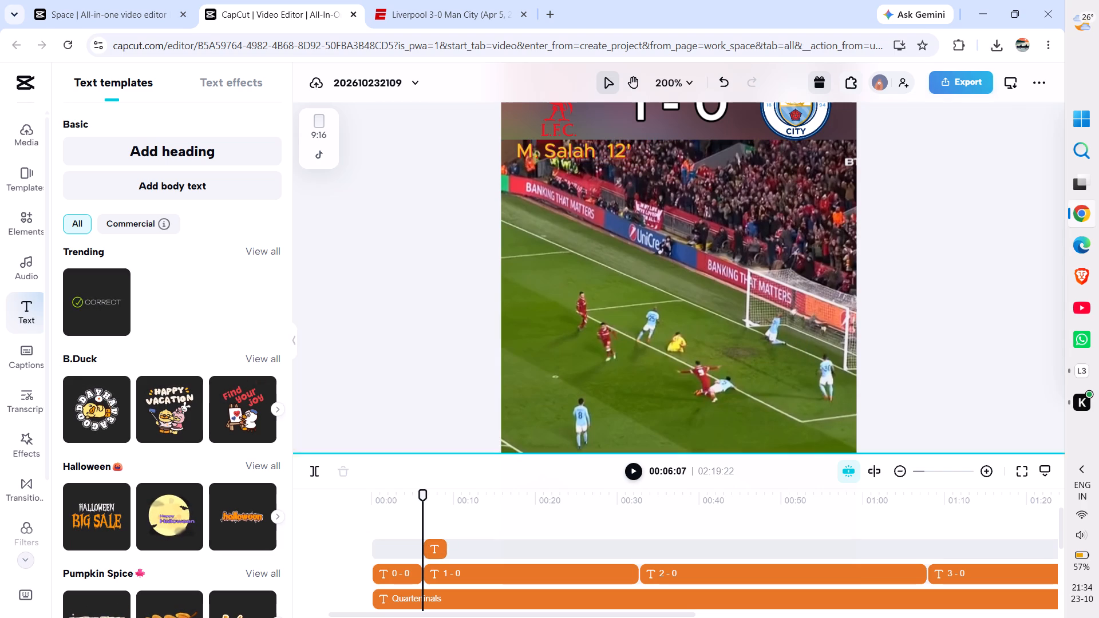
# Copy the "M. Salah 12'" scorer caption clip from the timeline.
pyautogui.click(292, 338)
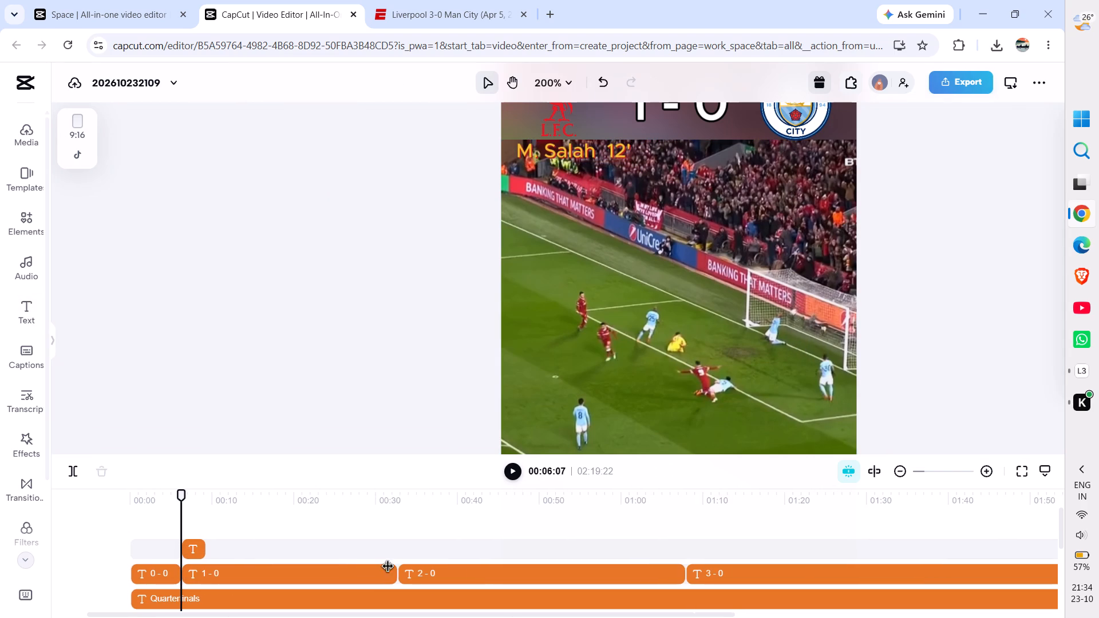
pyautogui.click(191, 544)
pyautogui.hotkey('ctrl', 'c')
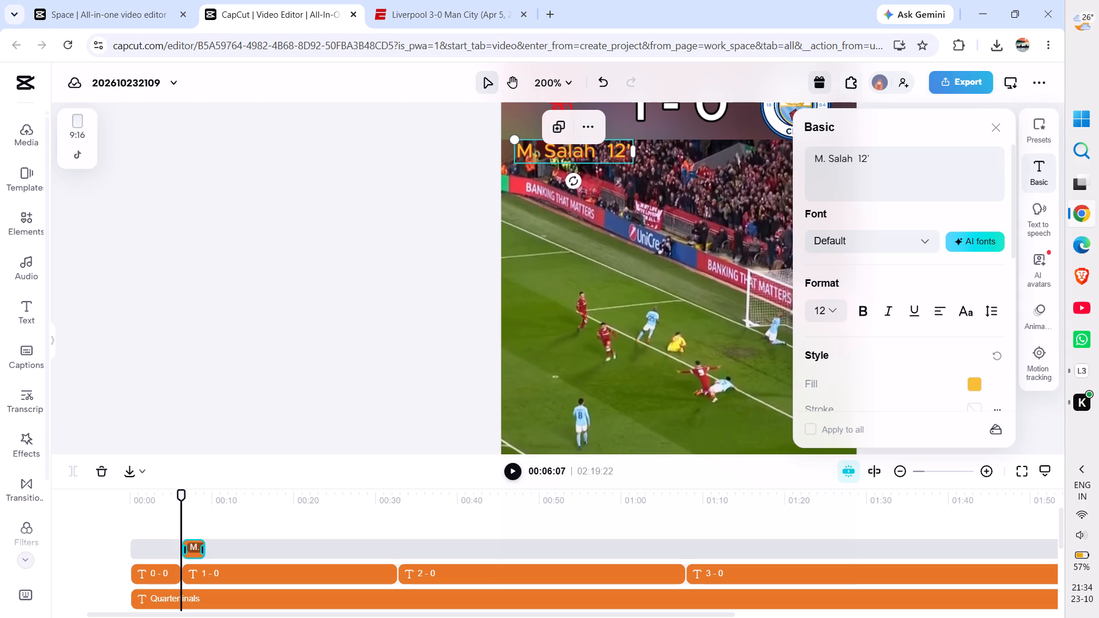
pyautogui.click(273, 379)
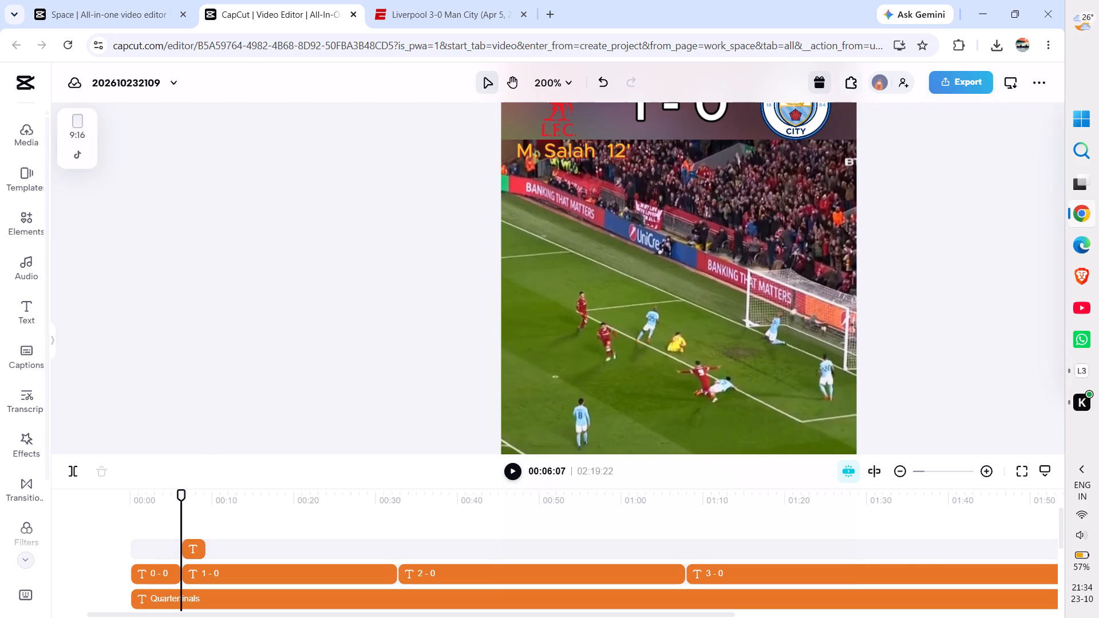
# Switch to the ESPN match page and copy the second goal's scorer text, "Alex Oxlade-Chamberlain - 20'".
pyautogui.click(476, 6)
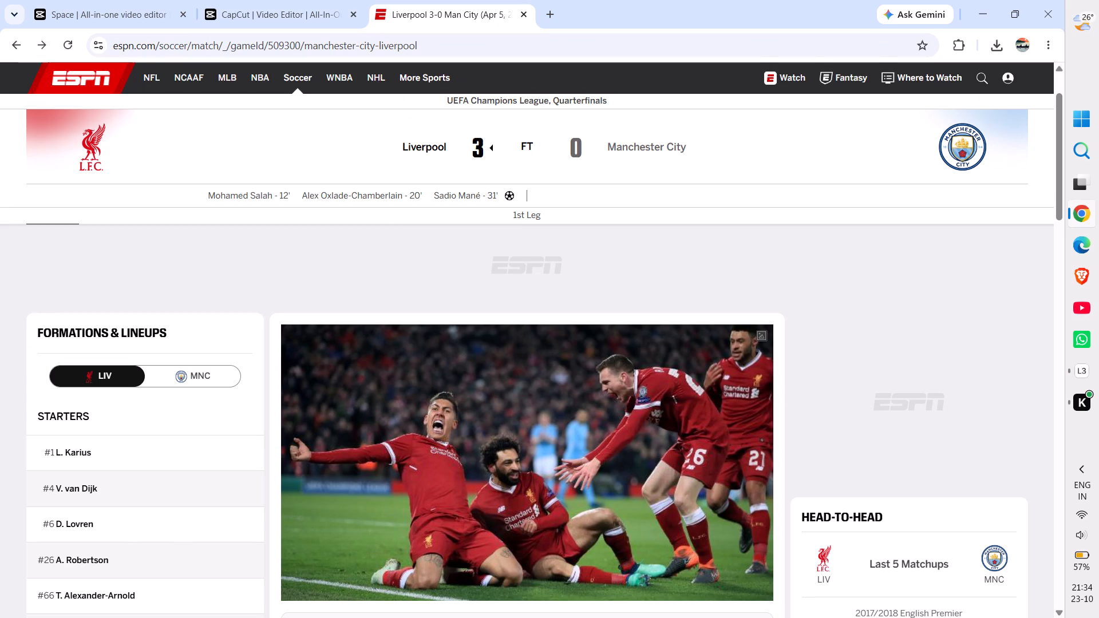
pyautogui.moveTo(301, 197); pyautogui.dragTo(415, 198)
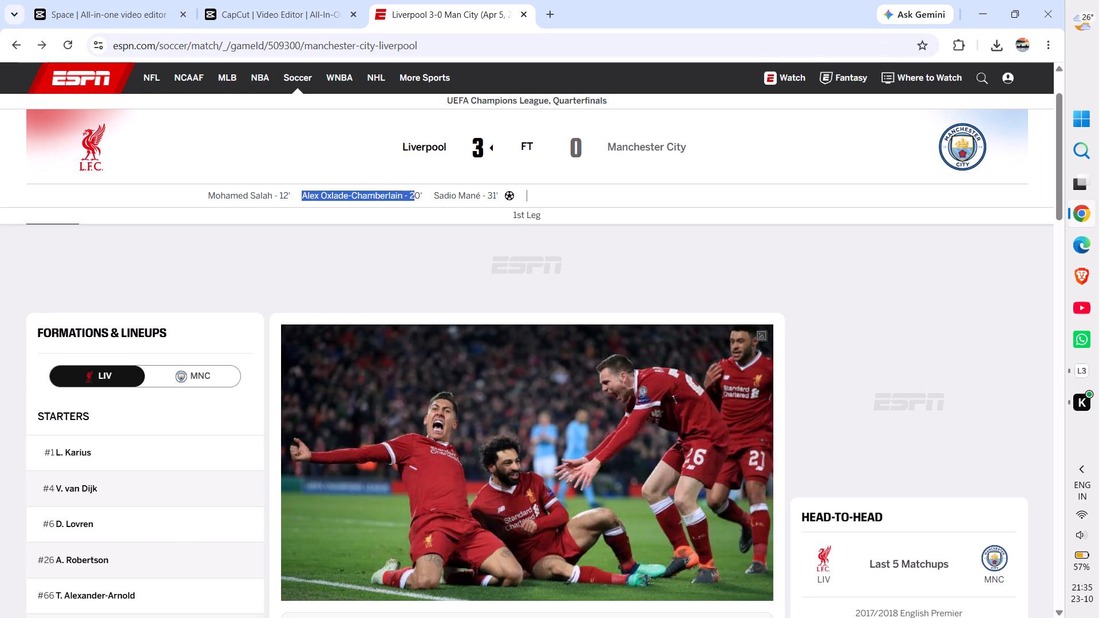
pyautogui.moveTo(415, 198); pyautogui.dragTo(418, 199)
pyautogui.moveTo(288, 271); pyautogui.dragTo(299, 195)
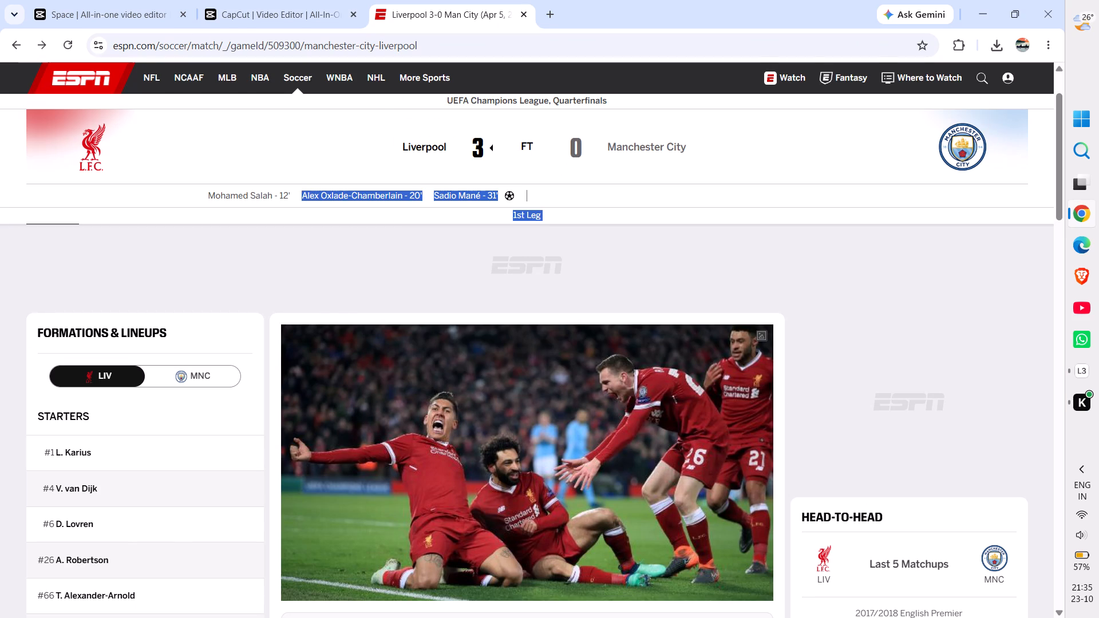
pyautogui.click(246, 290)
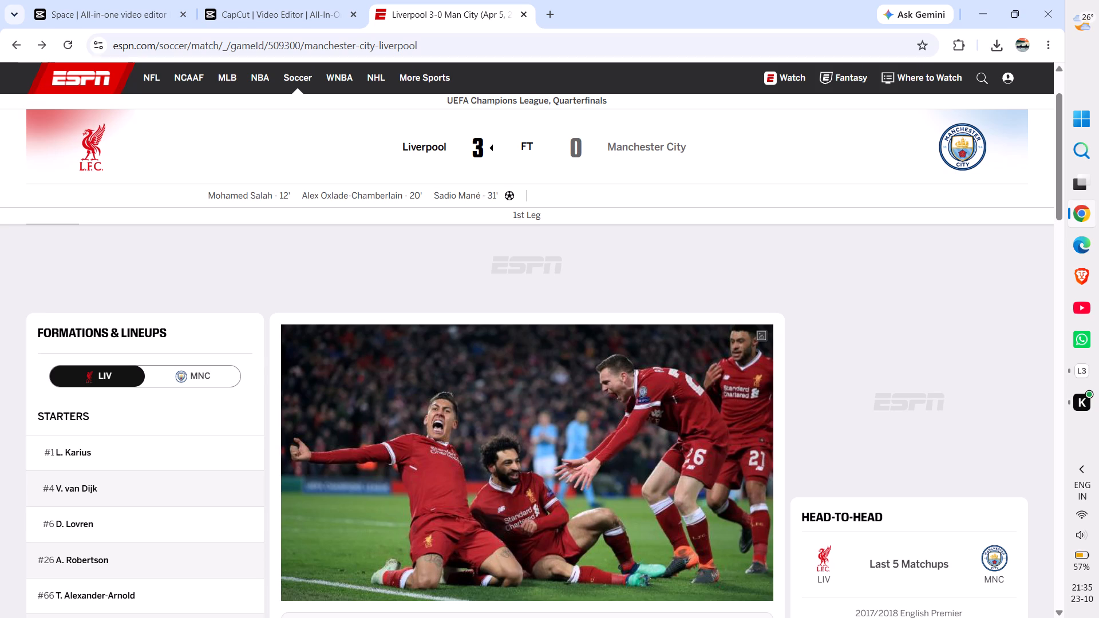
pyautogui.moveTo(296, 197); pyautogui.dragTo(418, 201)
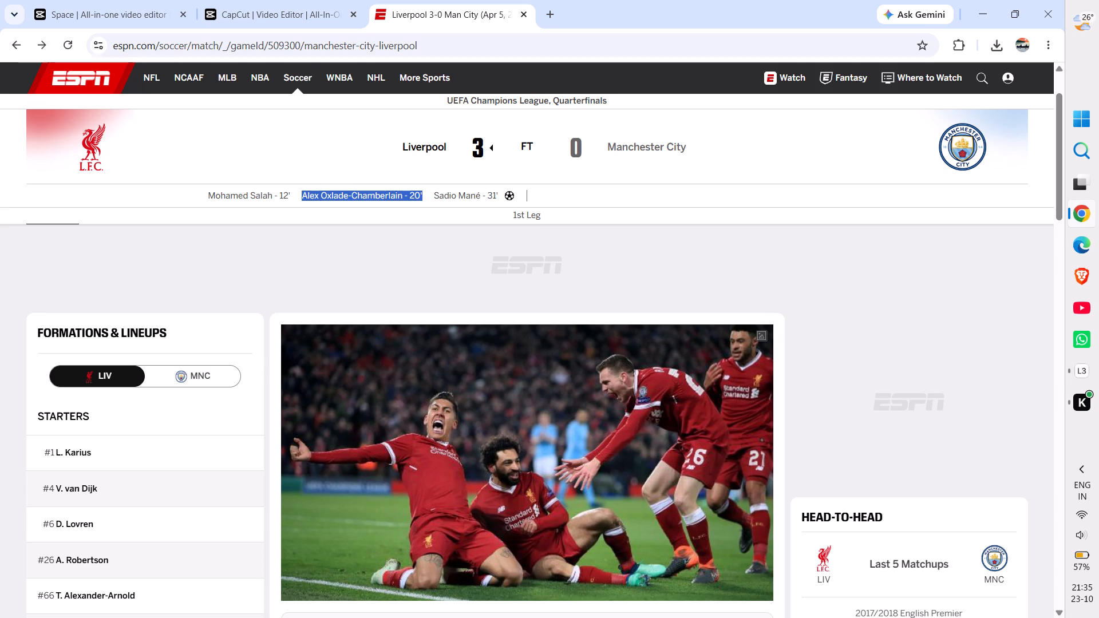
pyautogui.moveTo(418, 201); pyautogui.dragTo(424, 198)
pyautogui.hotkey('ctrl', 'c')
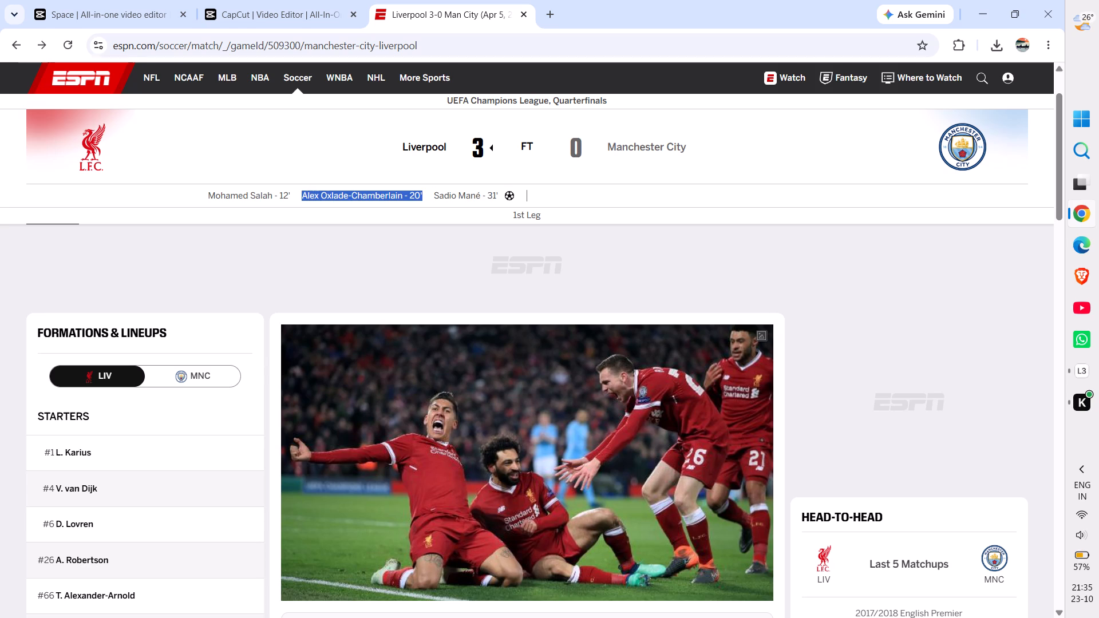
pyautogui.click(349, 293)
pyautogui.click(278, 0)
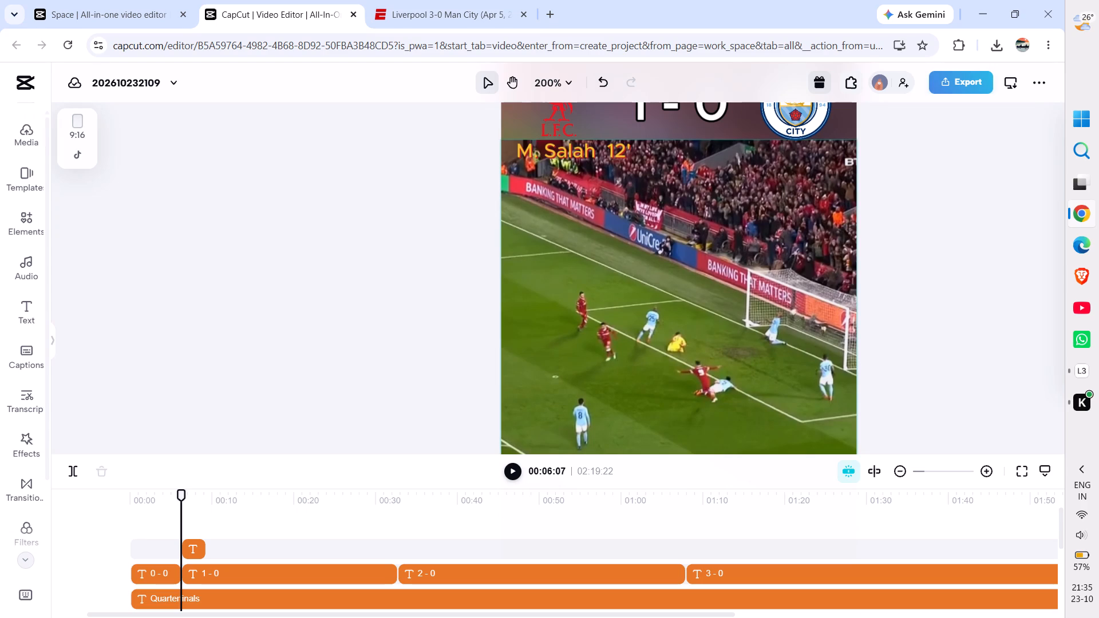
# Paste the copied scorer caption at 00:32:20, where the 2 - 0 score clip starts.
pyautogui.moveTo(182, 492); pyautogui.dragTo(239, 492)
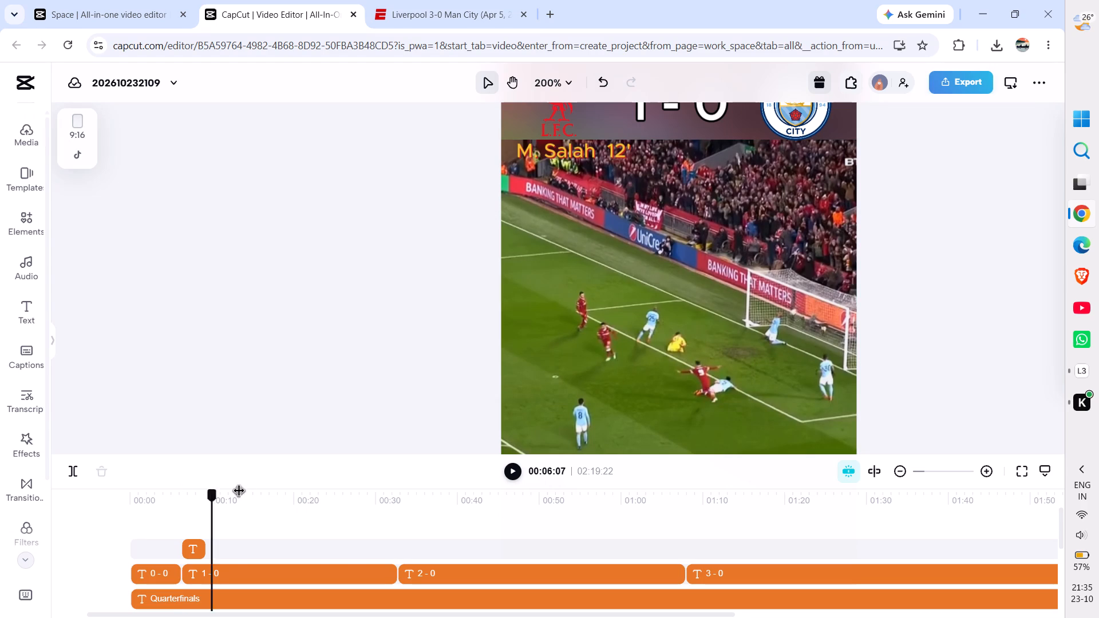
pyautogui.moveTo(239, 492); pyautogui.dragTo(395, 509)
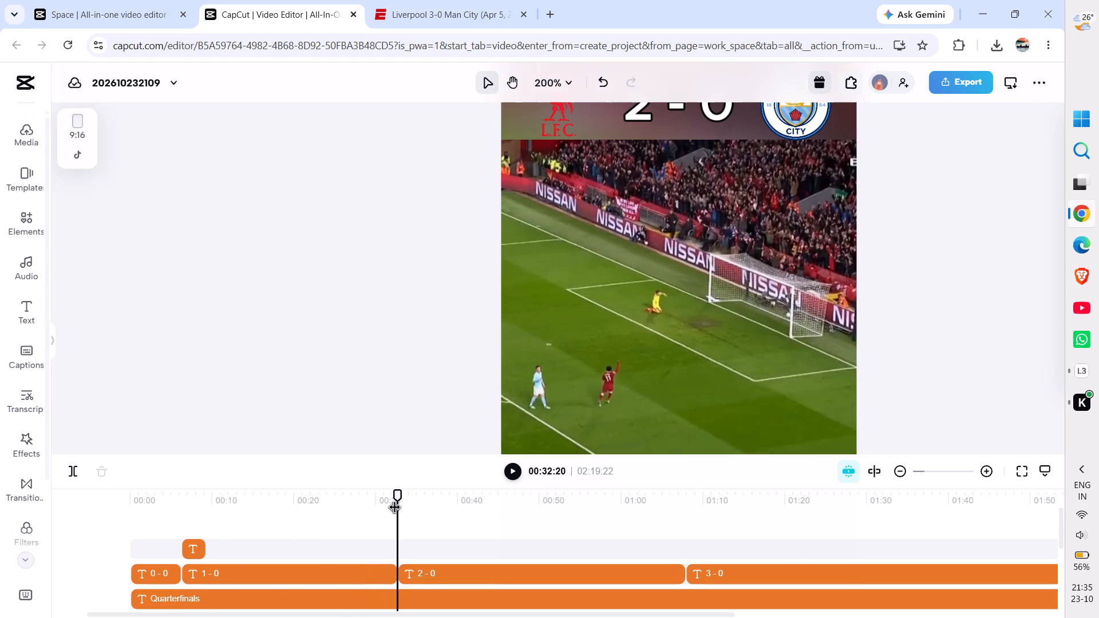
pyautogui.hotkey('ctrl', 'v')
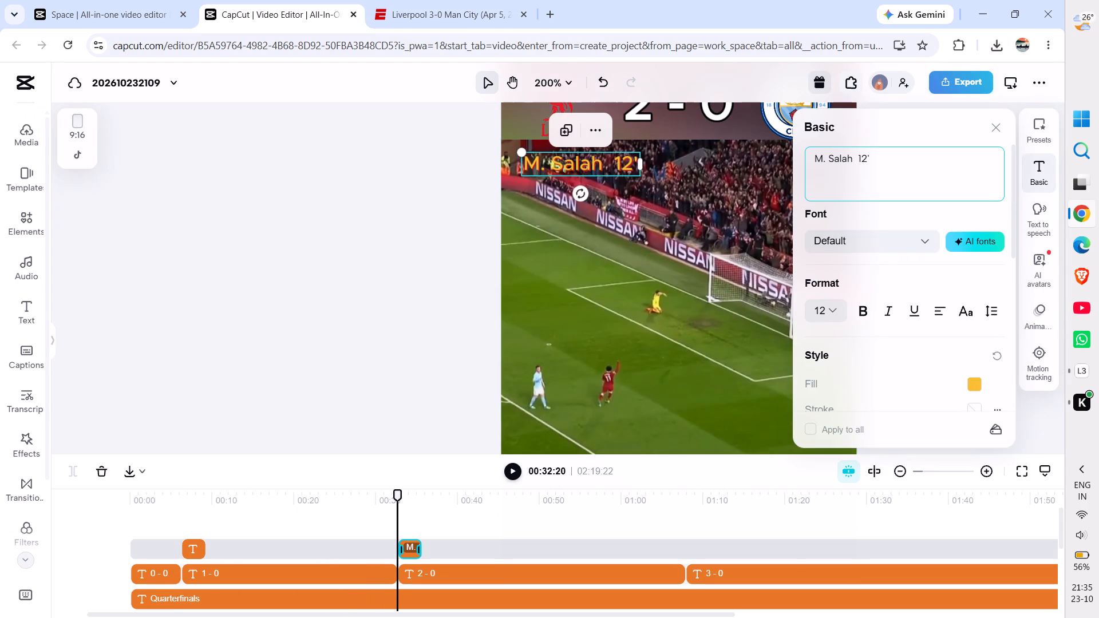
# Replace the pasted caption's text with the copied "Alex Oxlade-Chamberlain - 20'".
pyautogui.click(885, 173)
pyautogui.press('BackSpace')
pyautogui.press('BackSpace')
pyautogui.press('BackSpace')
pyautogui.press('BackSpace')
pyautogui.press('BackSpace')
pyautogui.press('BackSpace')
pyautogui.press('BackSpace')
pyautogui.press('BackSpace')
pyautogui.press('BackSpace')
pyautogui.press('BackSpace')
pyautogui.press('BackSpace')
pyautogui.press('BackSpace')
pyautogui.press('BackSpace')
pyautogui.press('BackSpace')
pyautogui.press('BackSpace')
pyautogui.press('BackSpace')
pyautogui.press('BackSpace')
pyautogui.press('BackSpace')
pyautogui.press('BackSpace')
pyautogui.press('BackSpace')
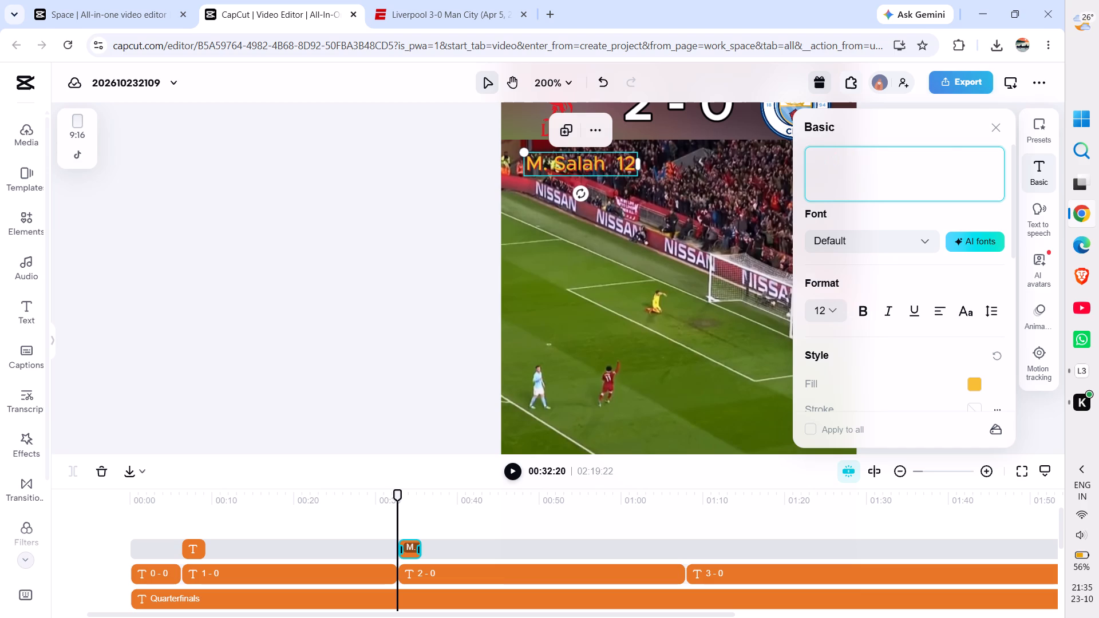
pyautogui.hotkey('ctrl', 'v')
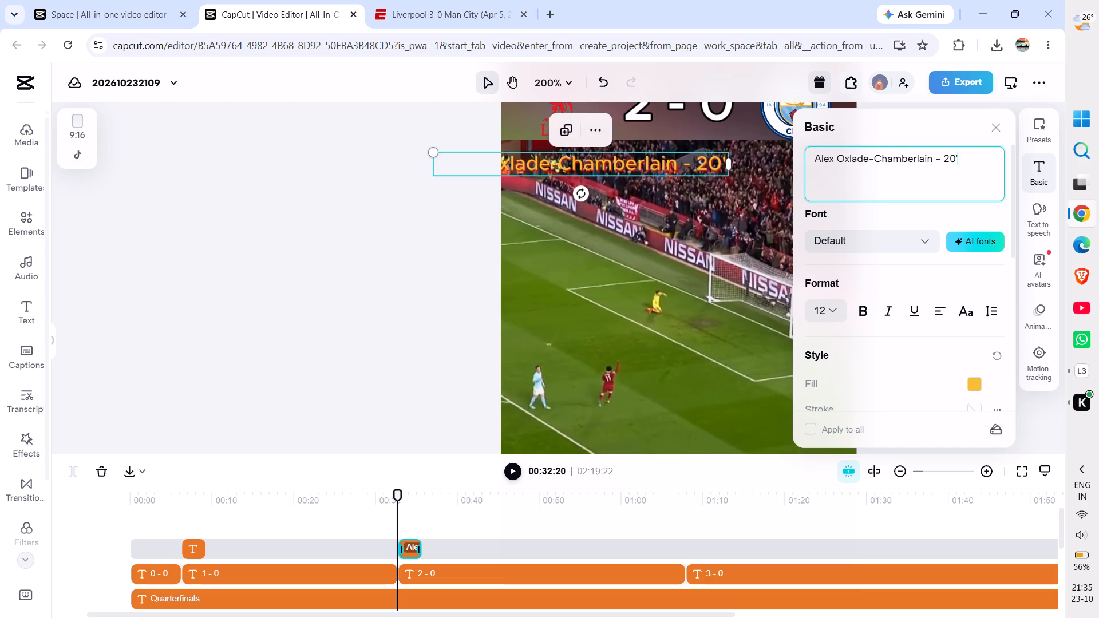
# Shorten the second scorer caption to "A. O. Chamberlain 20'", abbreviating the first names and removing the dashes.
pyautogui.click(874, 160)
pyautogui.press('BackSpace')
pyautogui.press('BackSpace')
pyautogui.press('BackSpace')
pyautogui.press('BackSpace')
pyautogui.press('BackSpace')
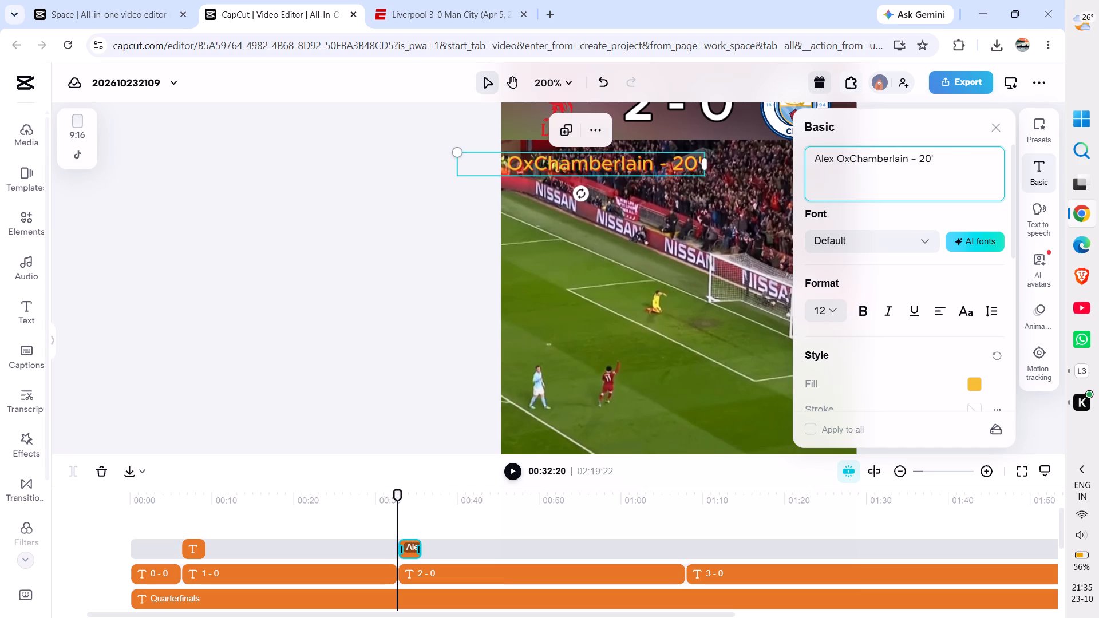
pyautogui.press('BackSpace')
pyautogui.press('.')
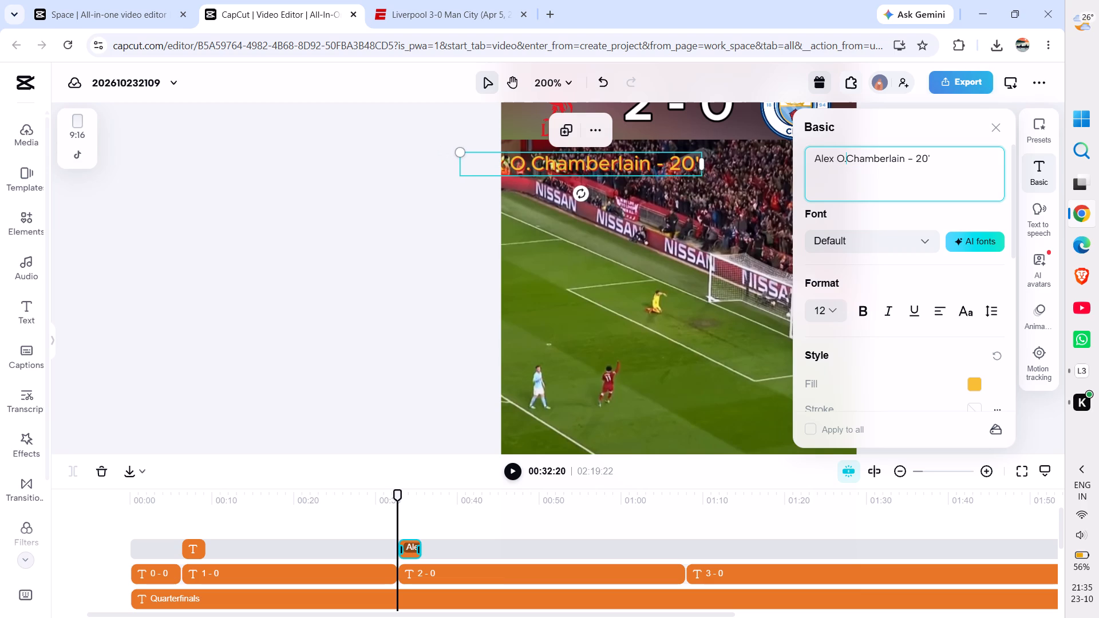
pyautogui.press('space')
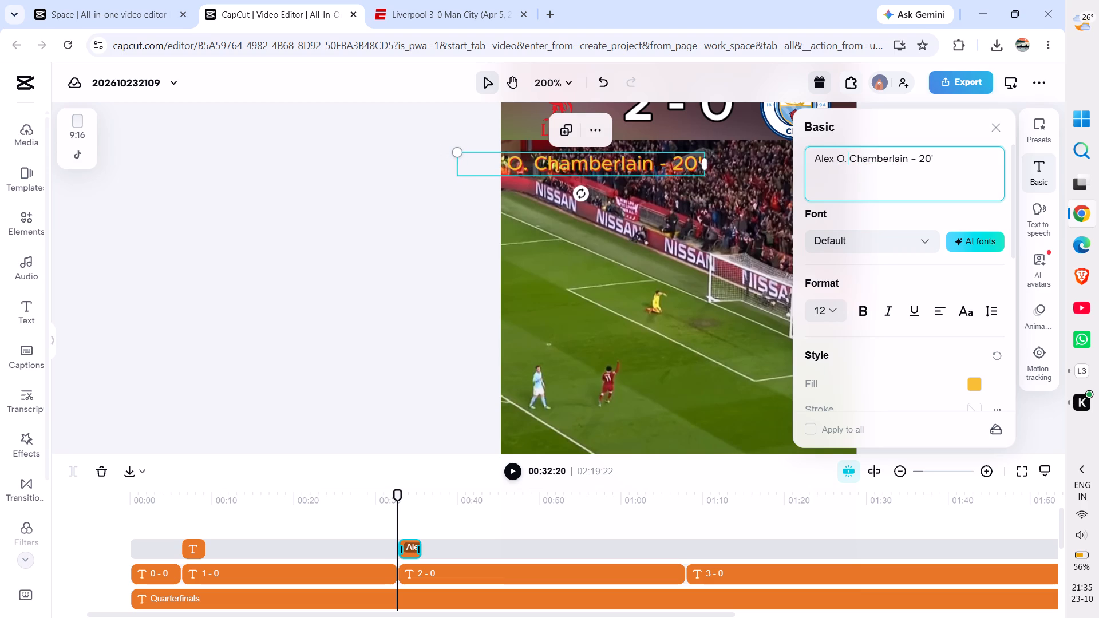
pyautogui.click(836, 163)
pyautogui.press('BackSpace')
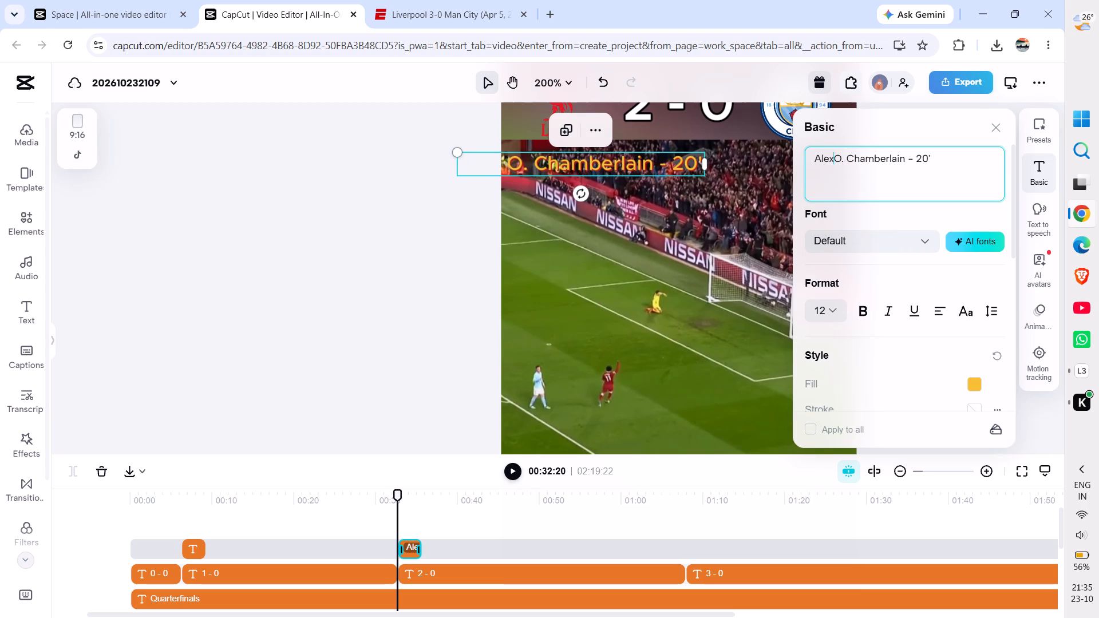
pyautogui.press('BackSpace')
pyautogui.press('BackSpace')
pyautogui.press('BackSpace')
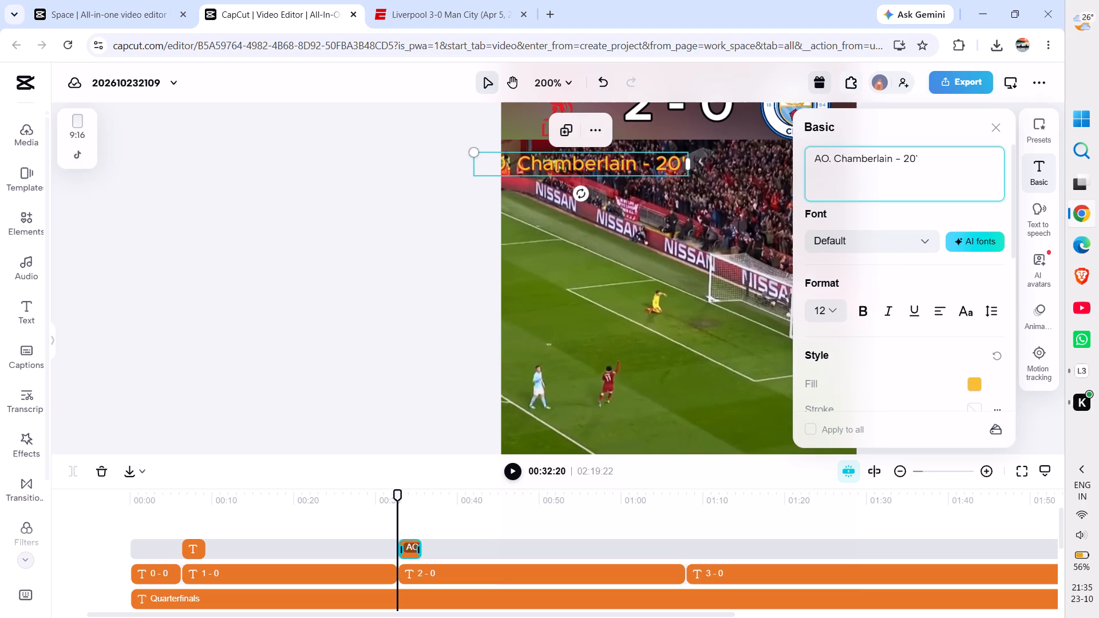
pyautogui.press('.')
pyautogui.press('space')
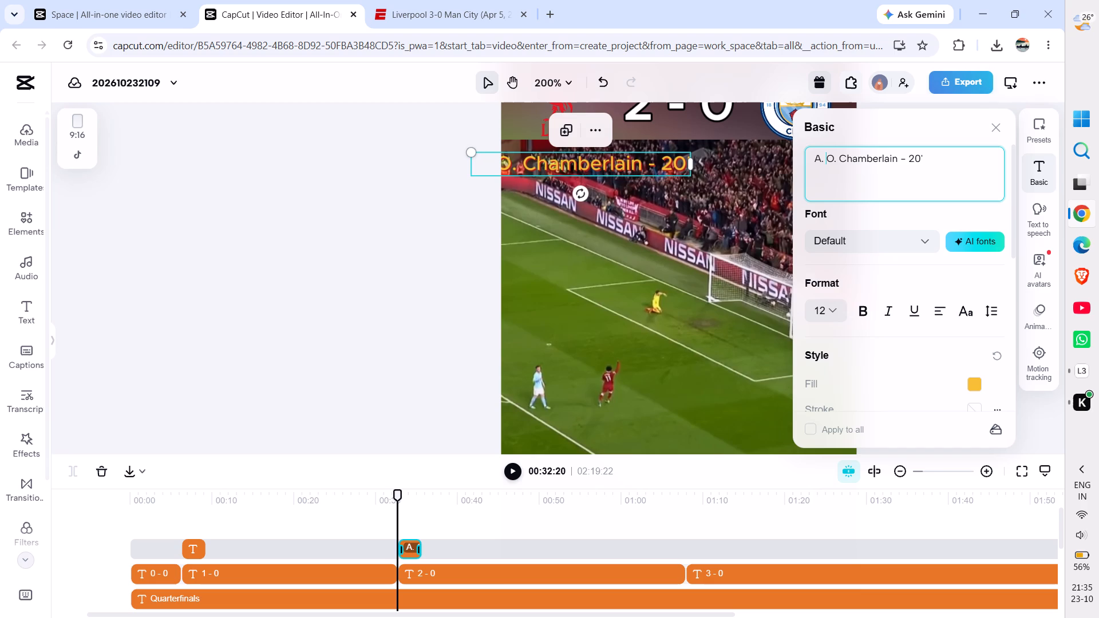
pyautogui.click(906, 166)
pyautogui.press('BackSpace')
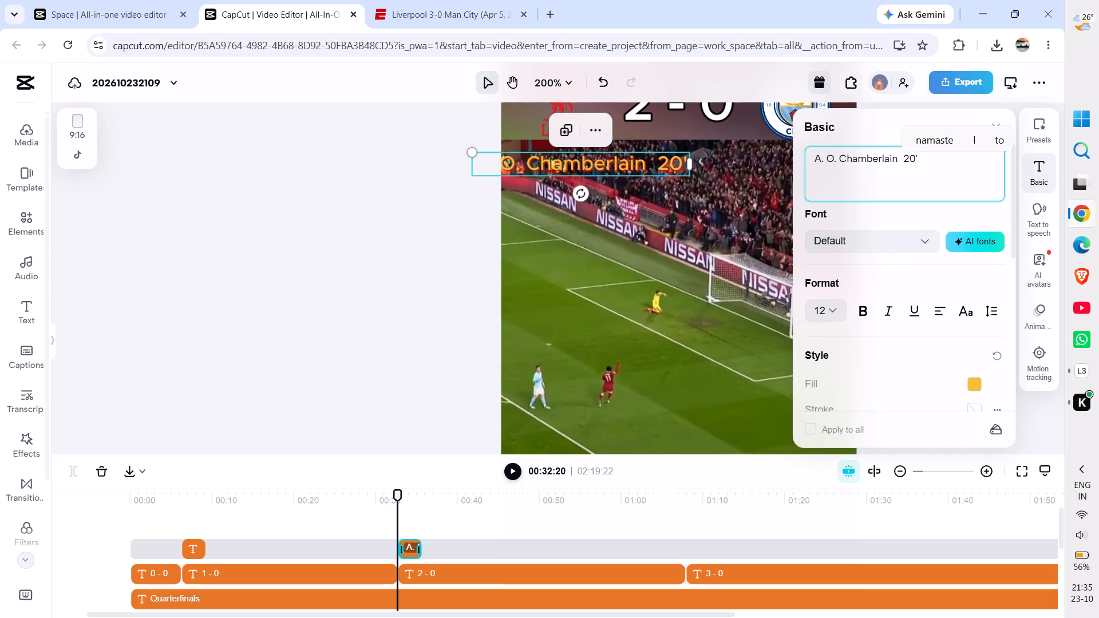
pyautogui.moveTo(371, 292); pyautogui.dragTo(420, 267)
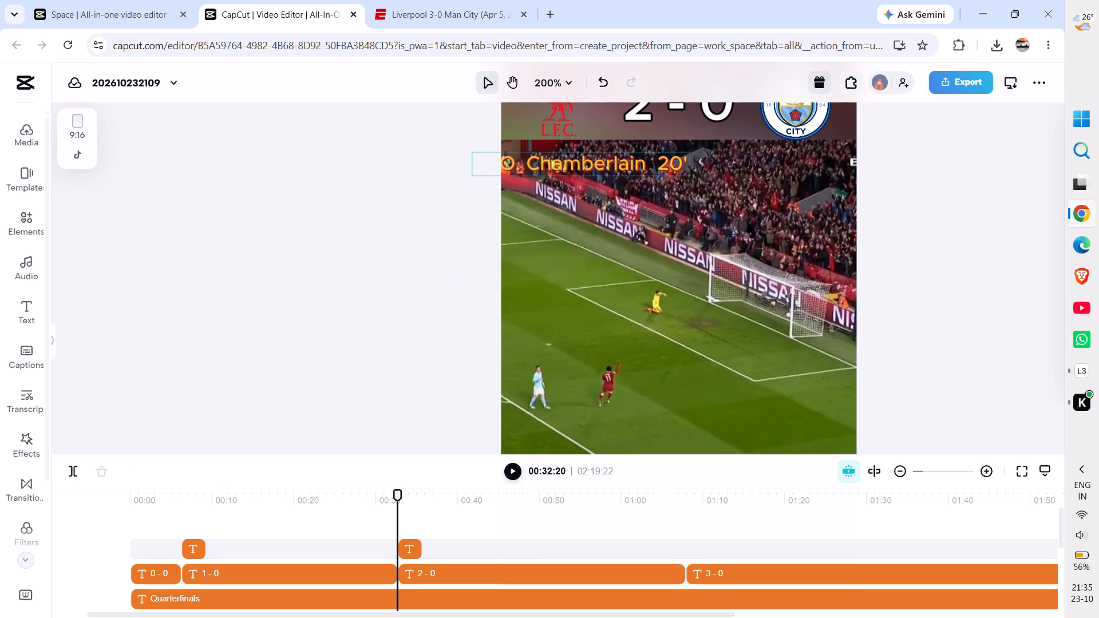
# Move the "A. O. Chamberlain 20'" caption beneath the Liverpool logo, flush with the video frame's left edge and the footage's top edge.
pyautogui.click(568, 160)
pyautogui.moveTo(568, 160); pyautogui.dragTo(691, 161)
pyautogui.moveTo(383, 211); pyautogui.dragTo(616, 162)
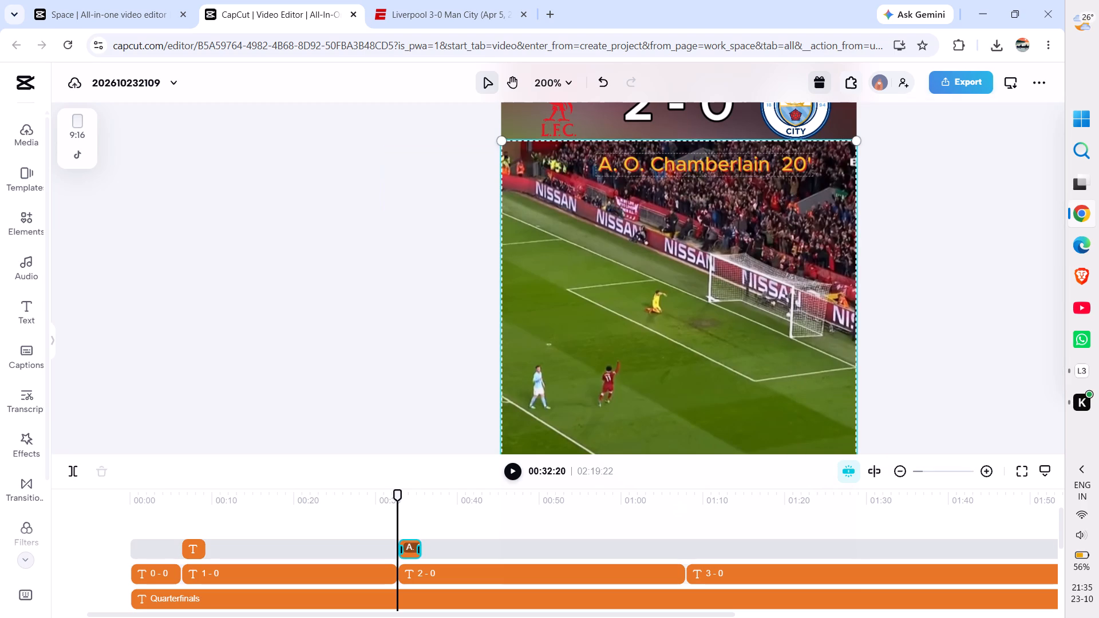
pyautogui.click(435, 207)
pyautogui.moveTo(626, 165); pyautogui.dragTo(671, 159)
pyautogui.hscroll(-2, 478, 245)
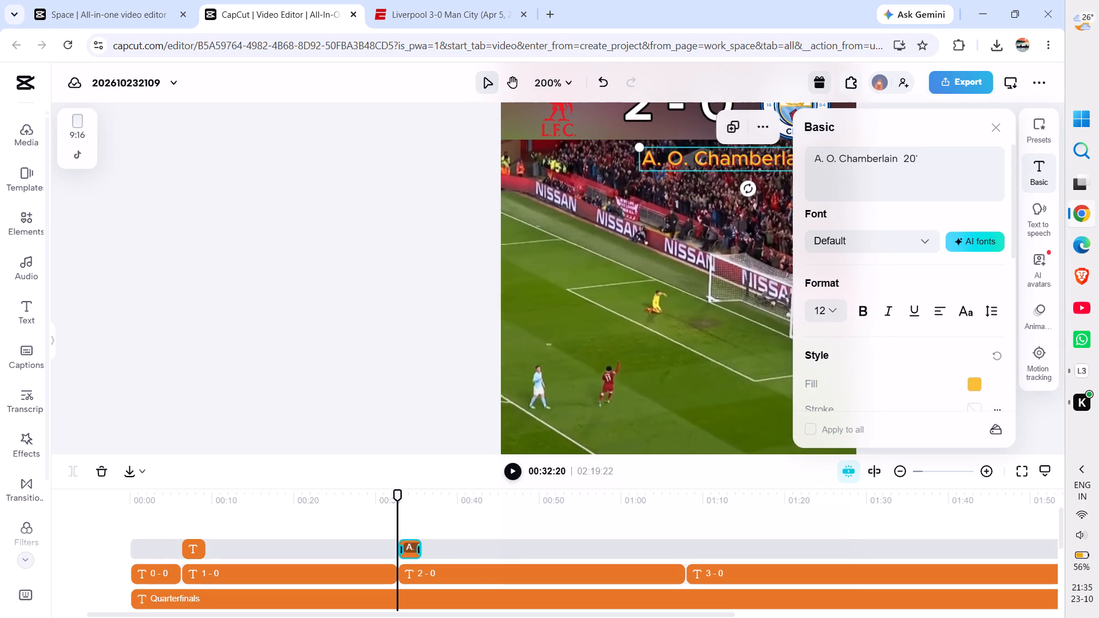
pyautogui.hscroll(-4, 478, 245)
pyautogui.moveTo(498, 161); pyautogui.dragTo(483, 156)
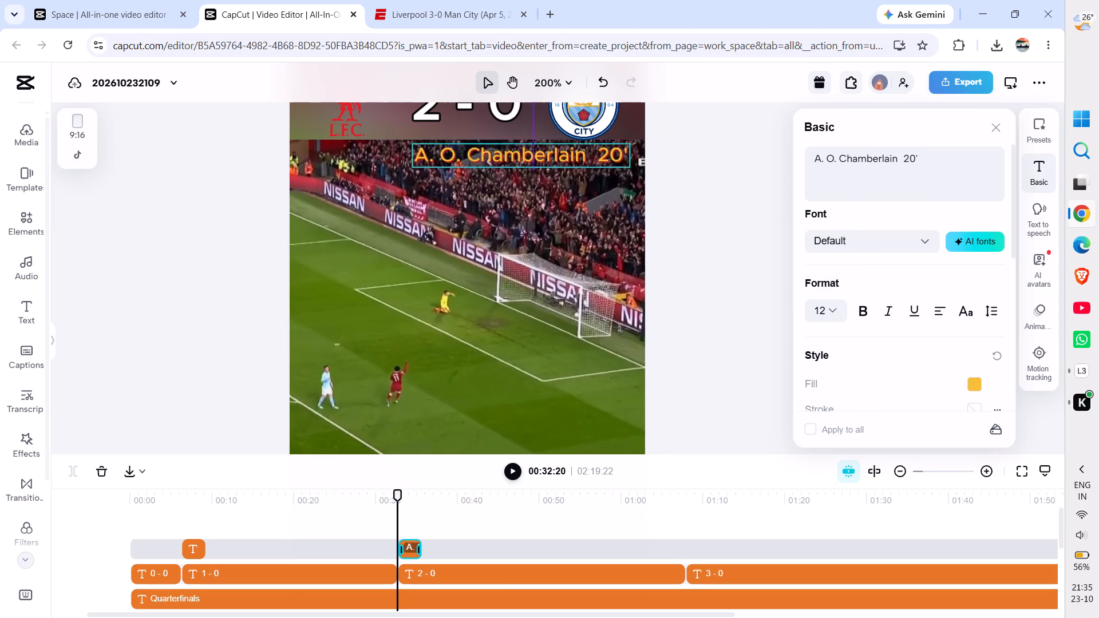
pyautogui.moveTo(483, 156); pyautogui.dragTo(497, 157)
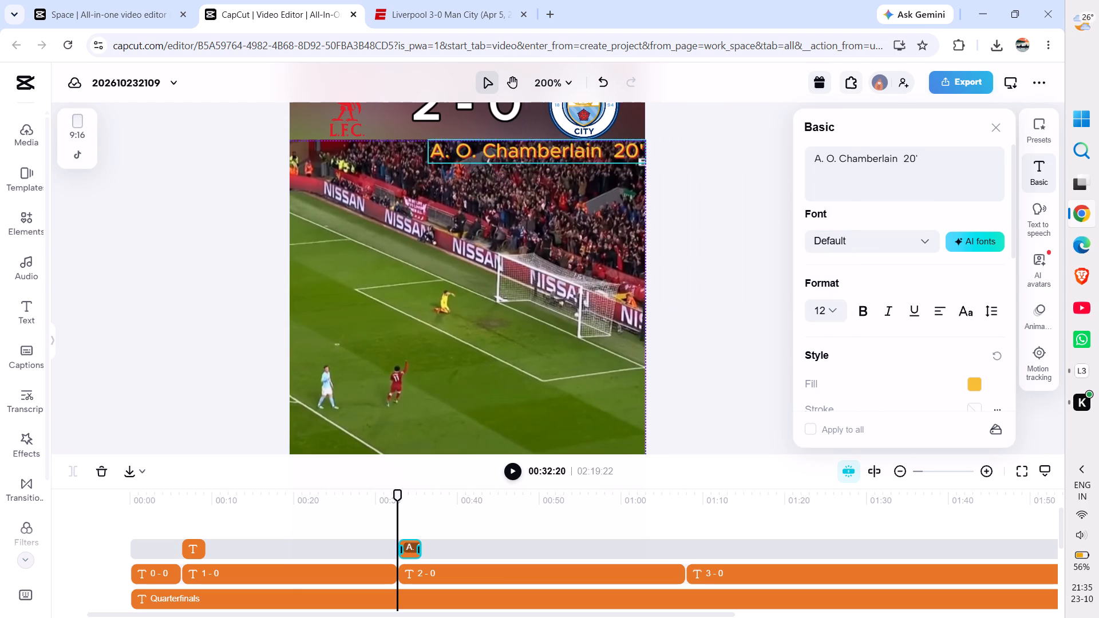
pyautogui.moveTo(497, 157); pyautogui.dragTo(375, 156)
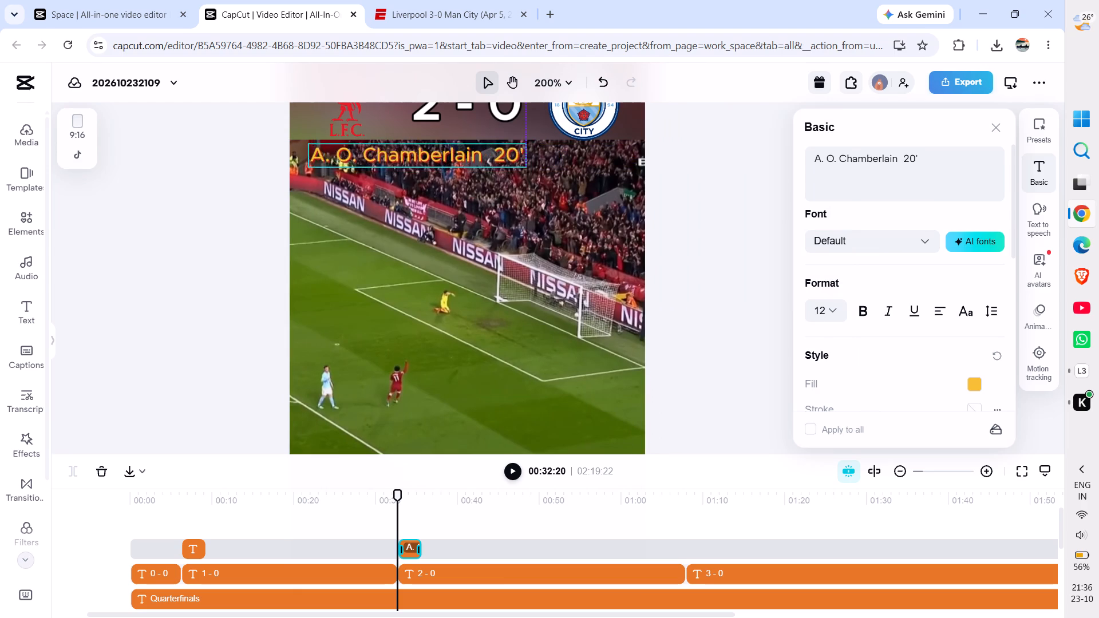
pyautogui.moveTo(375, 156); pyautogui.dragTo(361, 157)
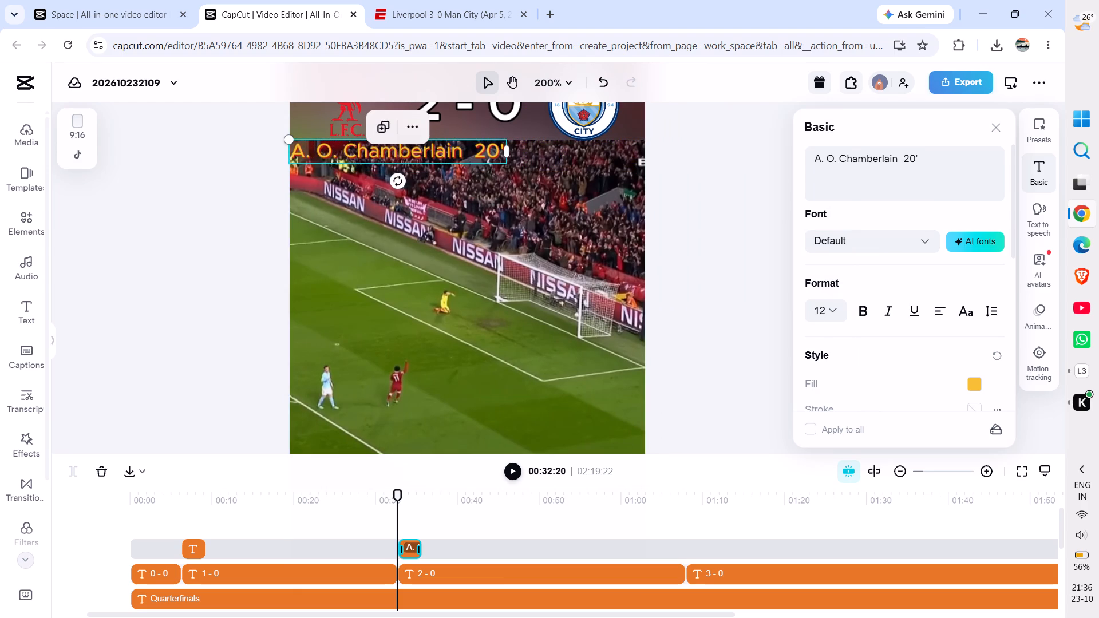
pyautogui.click(193, 276)
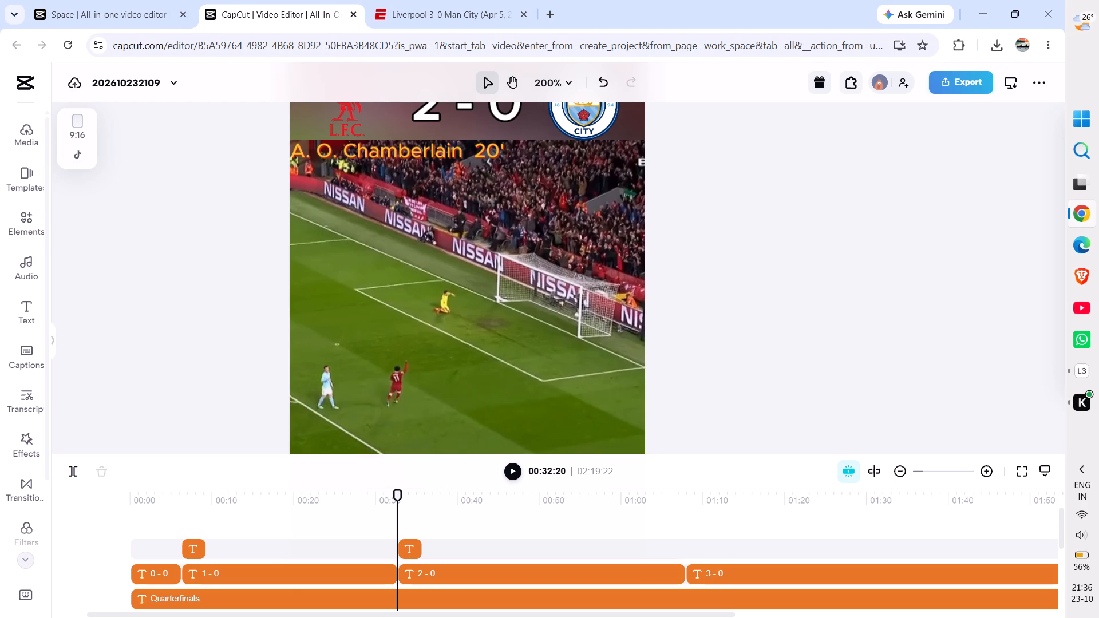
pyautogui.hscroll(1, 211, 249)
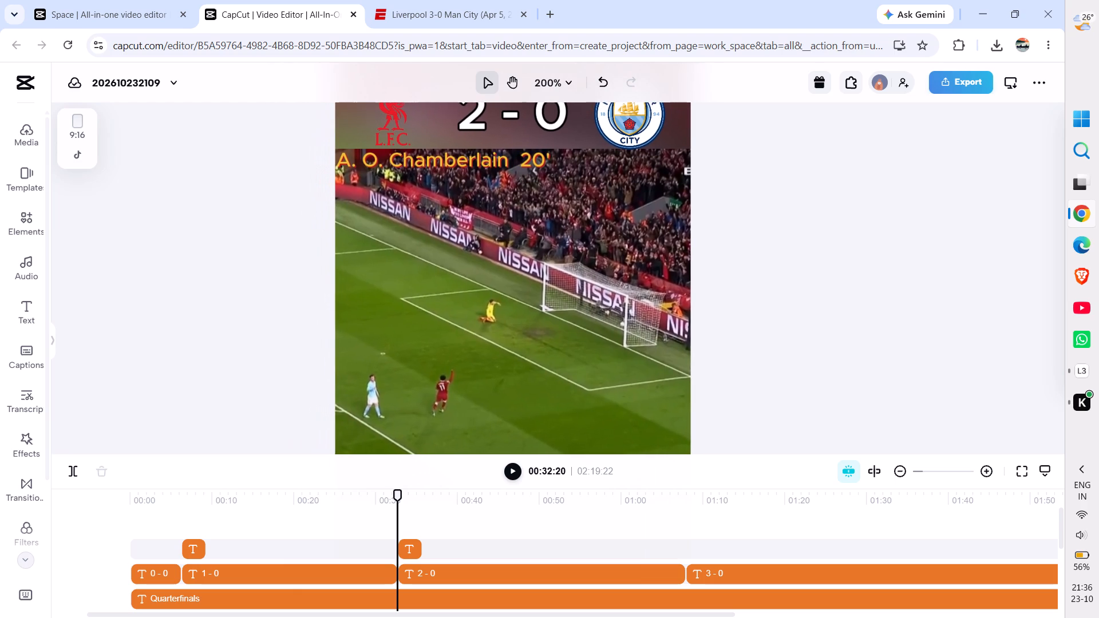
pyautogui.scroll(1, 211, 249)
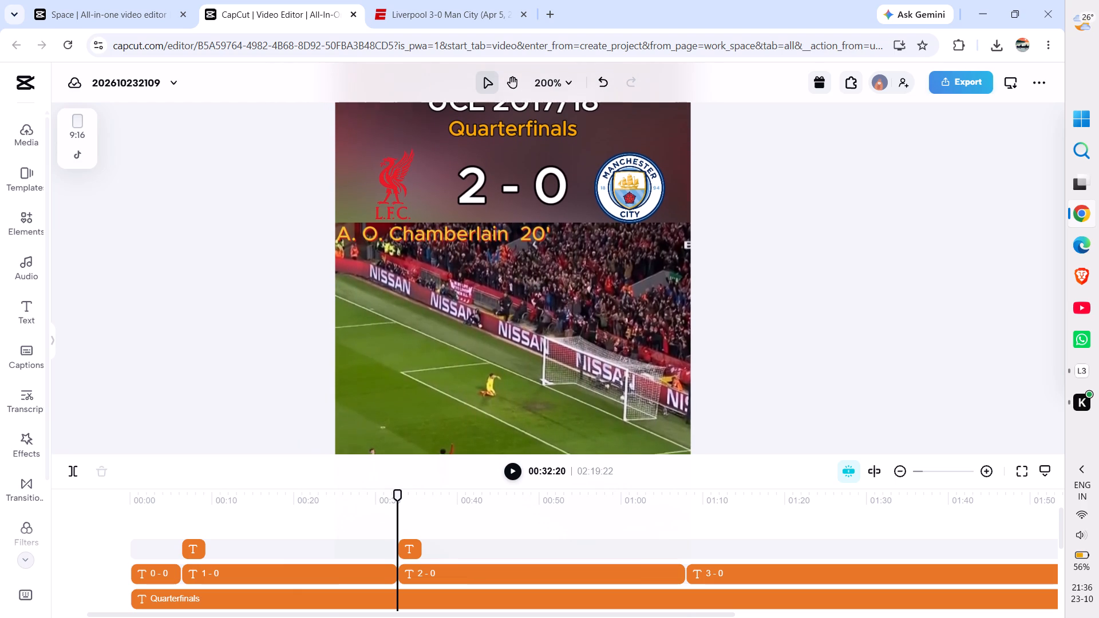
pyautogui.scroll(1, 211, 249)
pyautogui.click(204, 369)
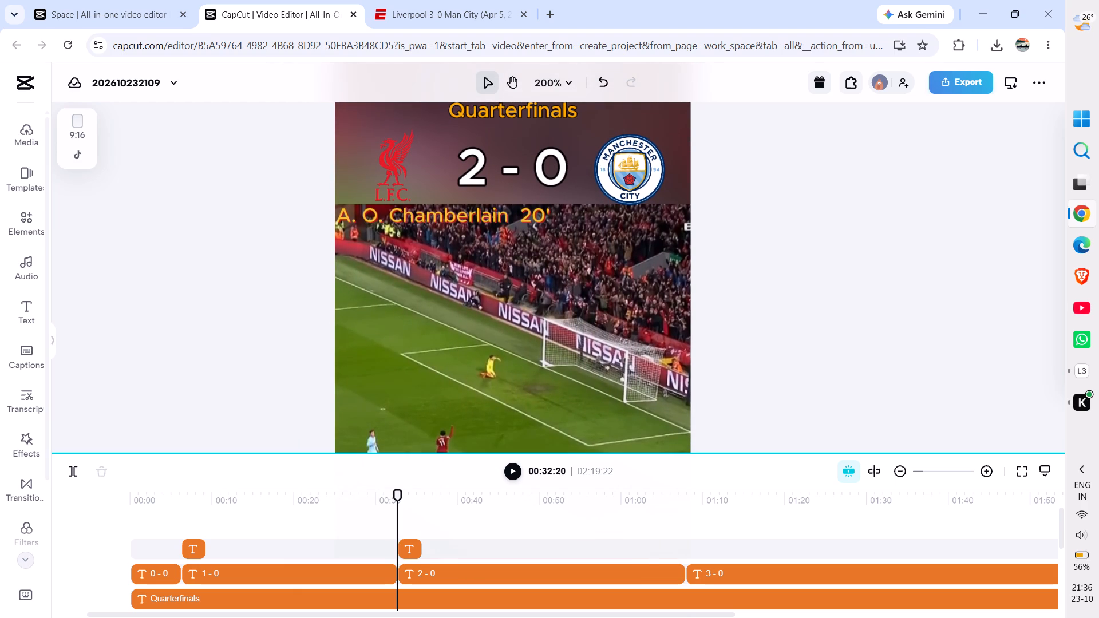
# Paste the copied scorer caption at 01:07:26, where the 3 - 0 score clip starts.
pyautogui.moveTo(394, 490); pyautogui.dragTo(686, 495)
pyautogui.hotkey('ctrl', 'v')
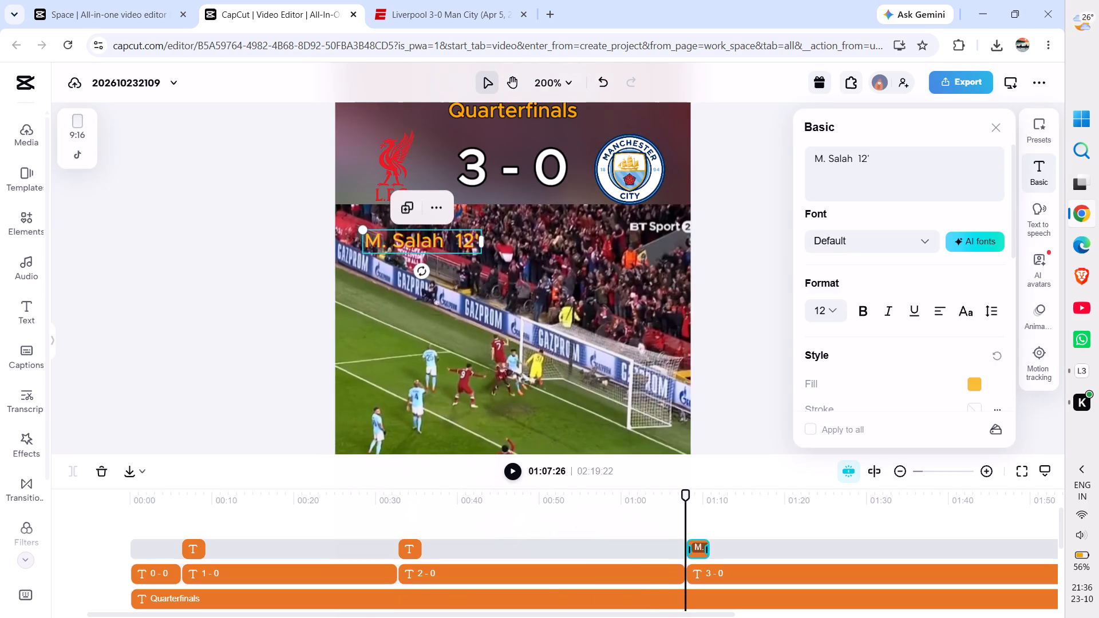
pyautogui.moveTo(206, 247); pyautogui.dragTo(247, 201)
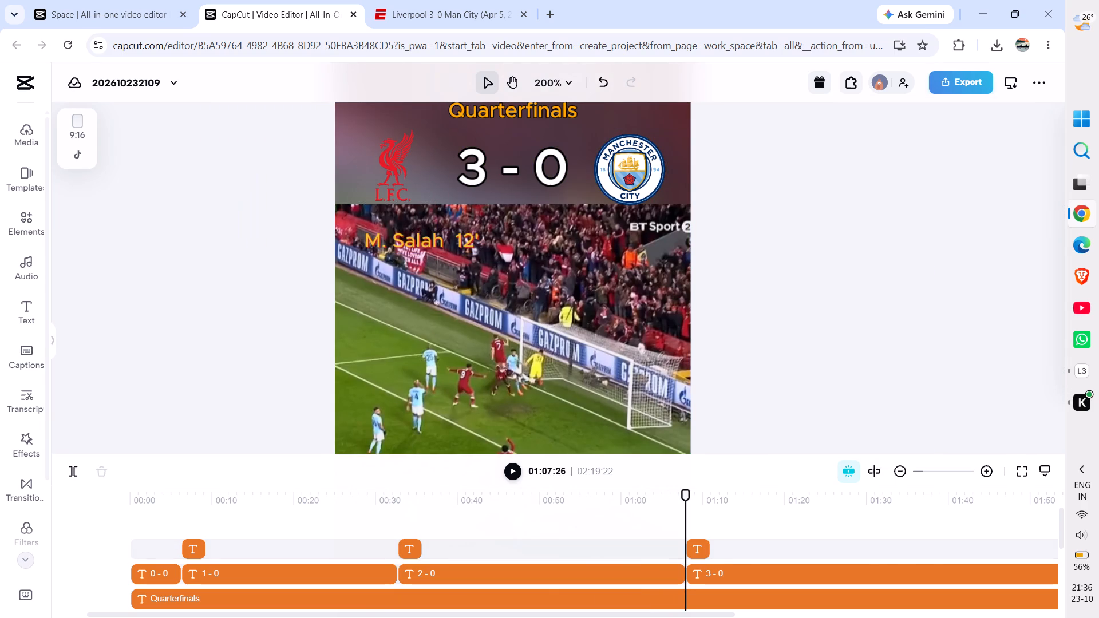
# Copy the third scorer's entry "Sadio Mané - 31'" from the ESPN match page and return to the CapCut editor.
pyautogui.click(423, 0)
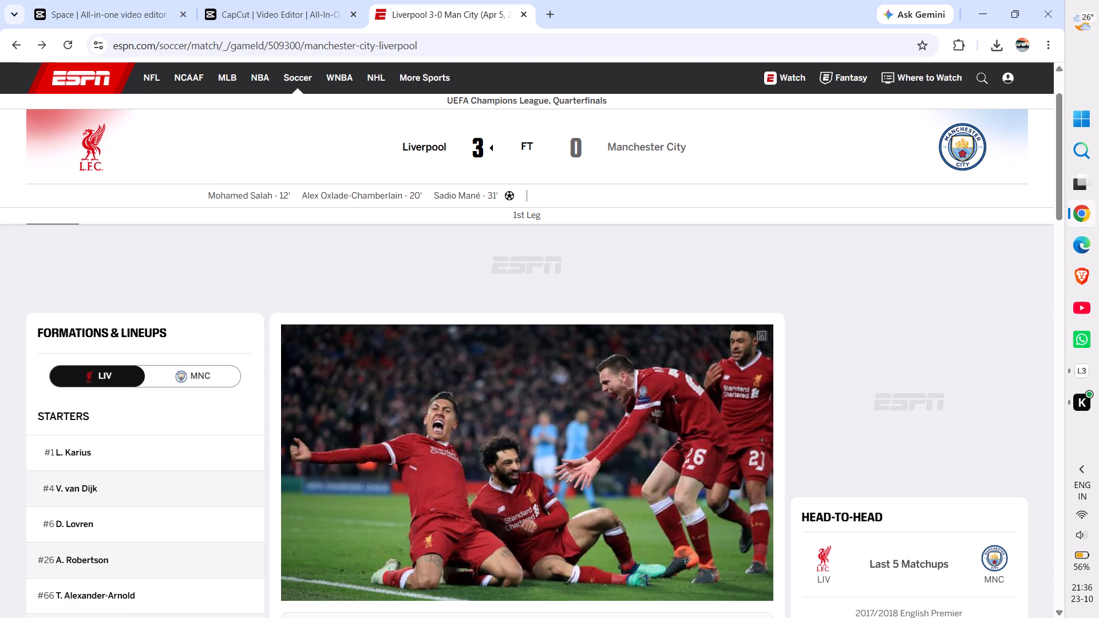
pyautogui.moveTo(430, 195); pyautogui.dragTo(511, 200)
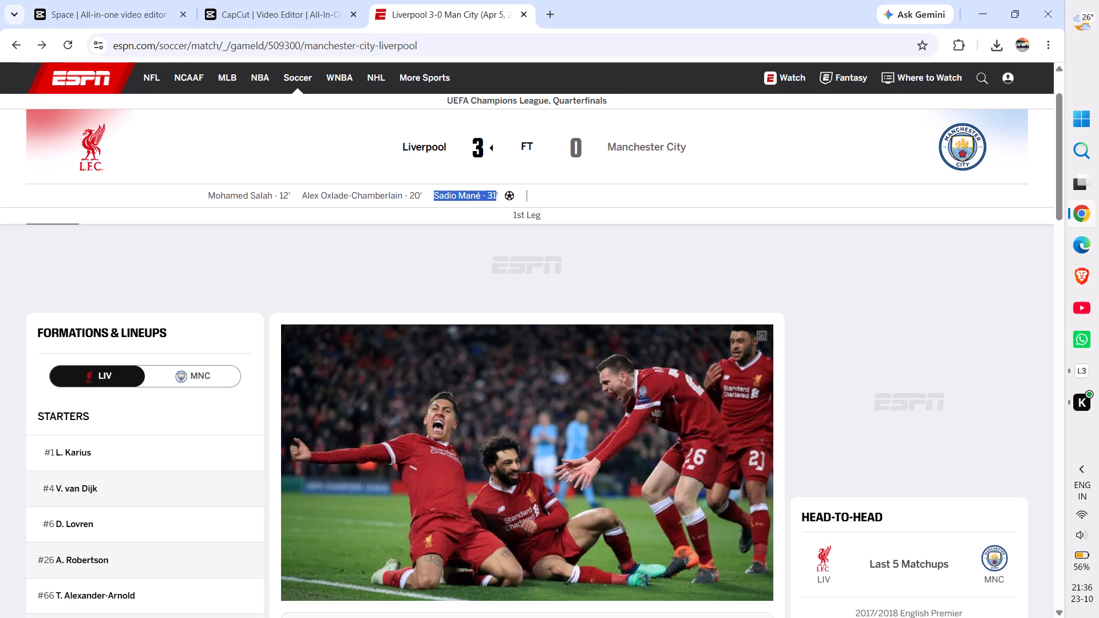
pyautogui.hotkey('ctrl', 'c')
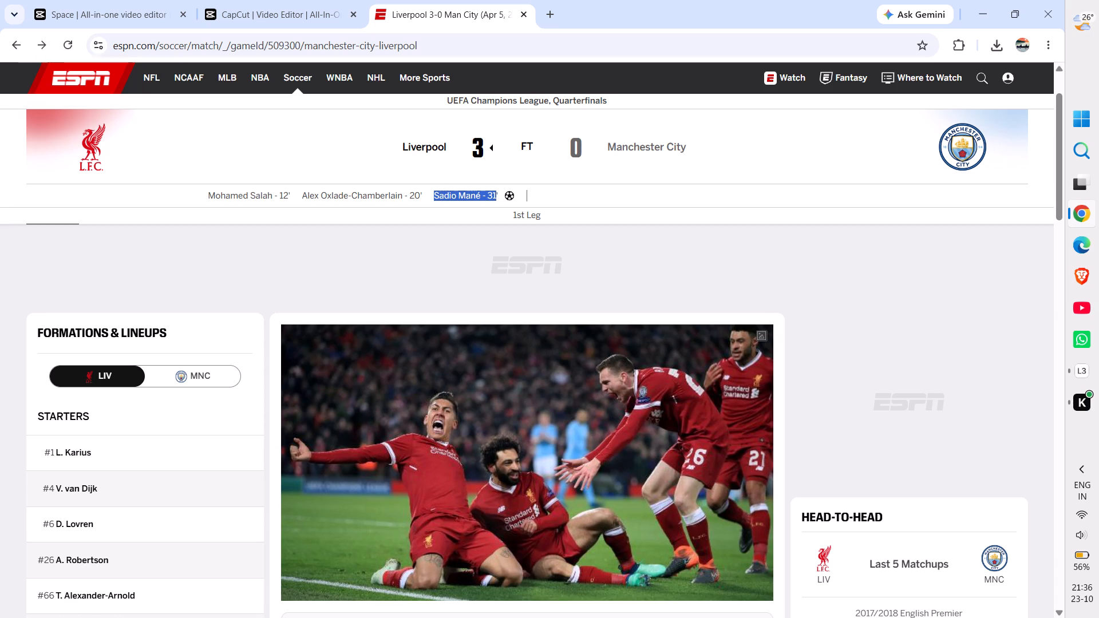
pyautogui.click(334, 272)
pyautogui.click(310, 1)
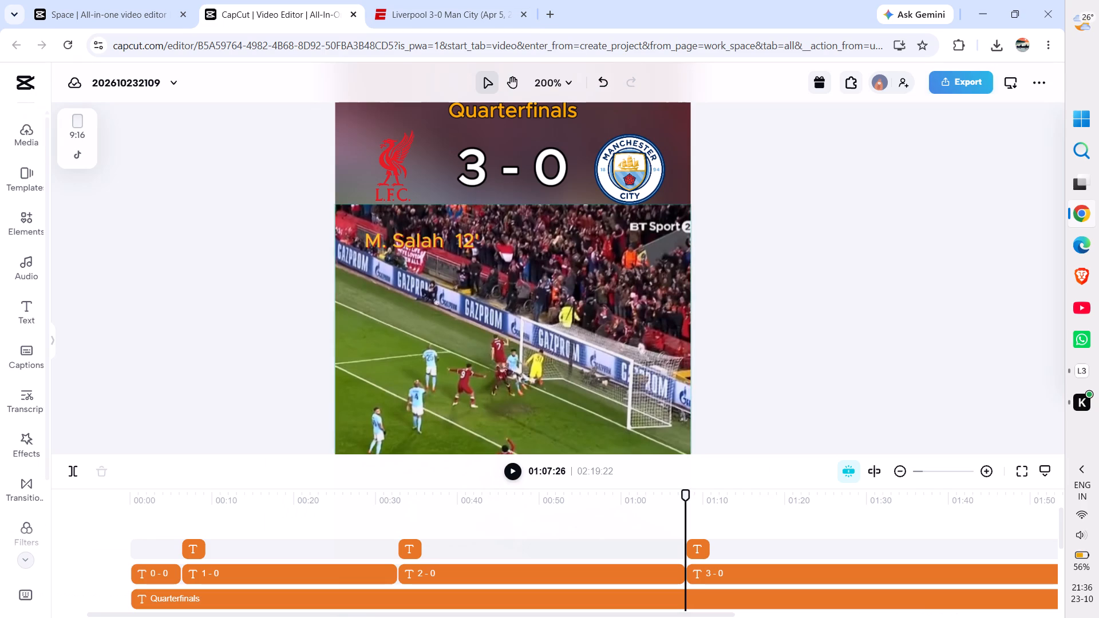
# Replace the text of the caption at the 3 - 0 clip with the copied "Sadio Mané - 31'".
pyautogui.click(700, 542)
pyautogui.click(881, 171)
pyautogui.press('BackSpace')
pyautogui.press('BackSpace')
pyautogui.press('BackSpace')
pyautogui.press('BackSpace')
pyautogui.press('BackSpace')
pyautogui.press('BackSpace')
pyautogui.press('BackSpace')
pyautogui.press('BackSpace')
pyautogui.press('BackSpace')
pyautogui.press('BackSpace')
pyautogui.press('BackSpace')
pyautogui.press('BackSpace')
pyautogui.press('BackSpace')
pyautogui.press('BackSpace')
pyautogui.press('BackSpace')
pyautogui.press('BackSpace')
pyautogui.press('BackSpace')
pyautogui.press('BackSpace')
pyautogui.press('BackSpace')
pyautogui.press('BackSpace')
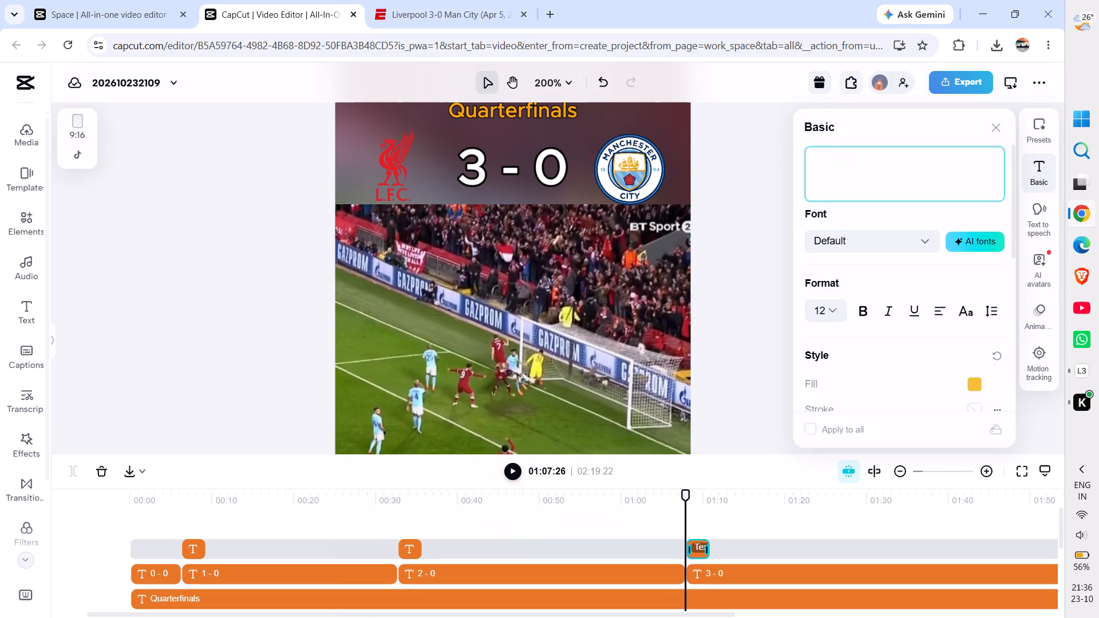
pyautogui.hotkey('ctrl', 'v')
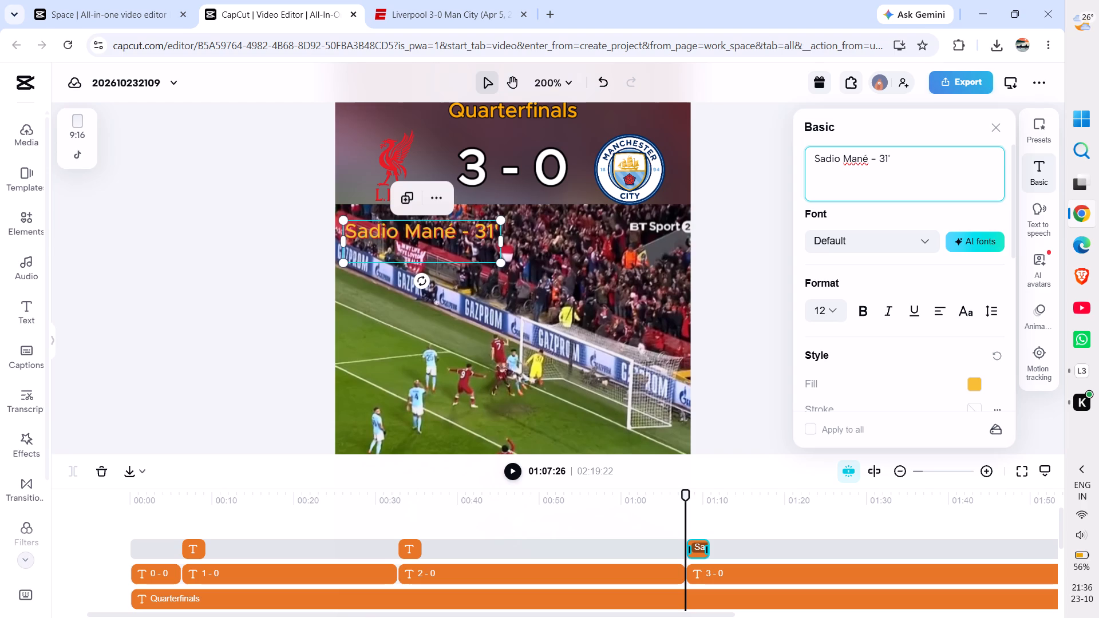
# Shorten the third scorer caption to "S. Mané 31'", abbreviating the first name and removing the dash and the extra line.
pyautogui.click(838, 163)
pyautogui.press('BackSpace')
pyautogui.press('BackSpace')
pyautogui.press('BackSpace')
pyautogui.press('BackSpace')
pyautogui.press('.')
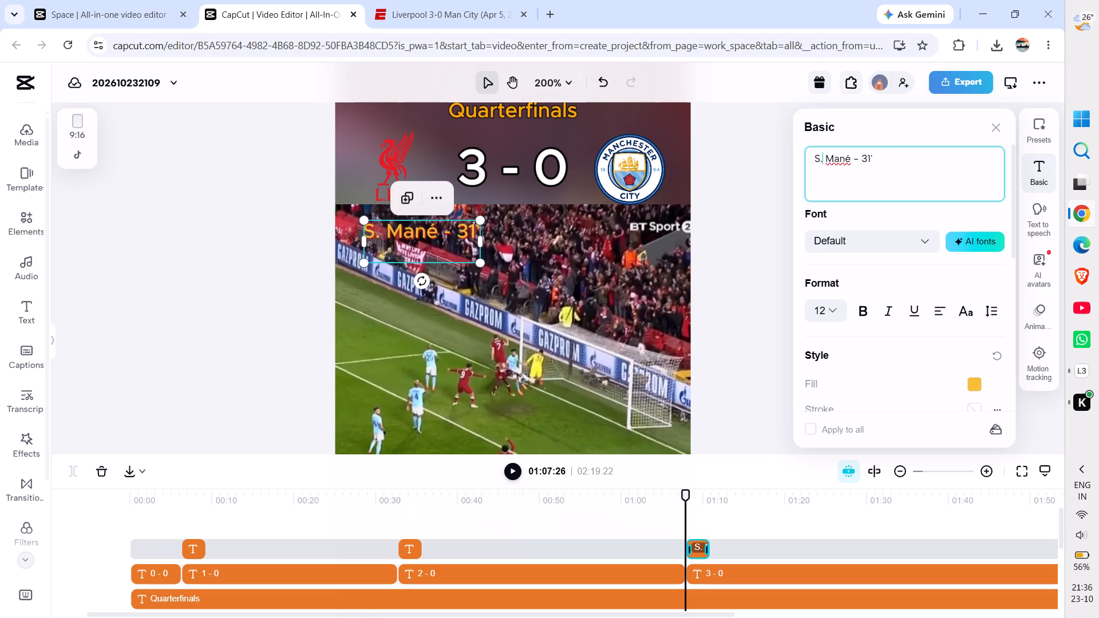
pyautogui.click(861, 165)
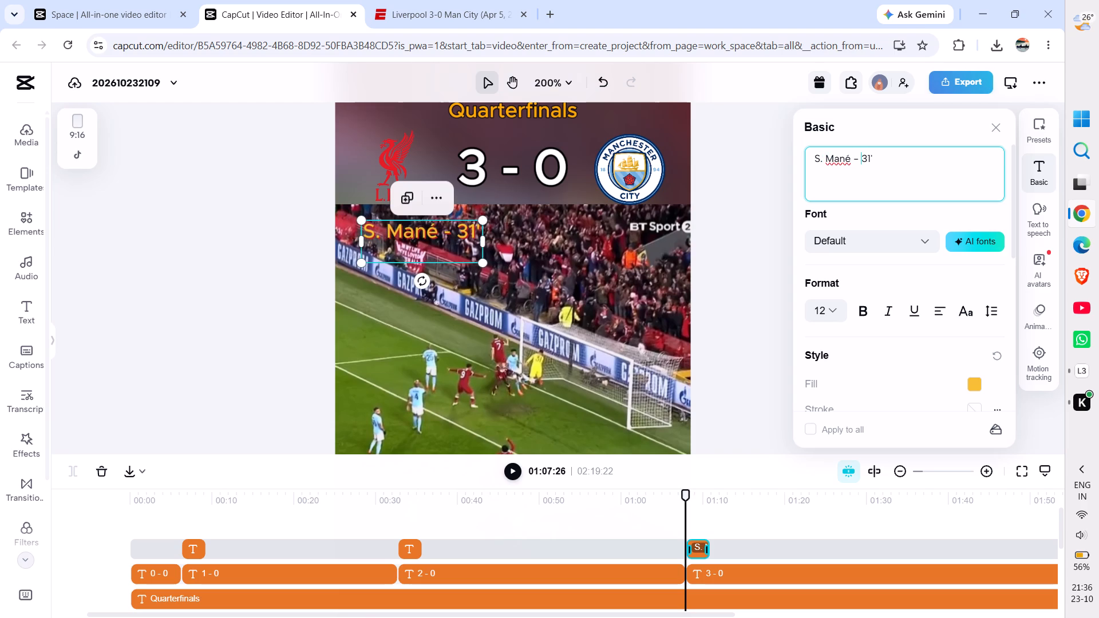
pyautogui.press('BackSpace')
pyautogui.press('BackSpace')
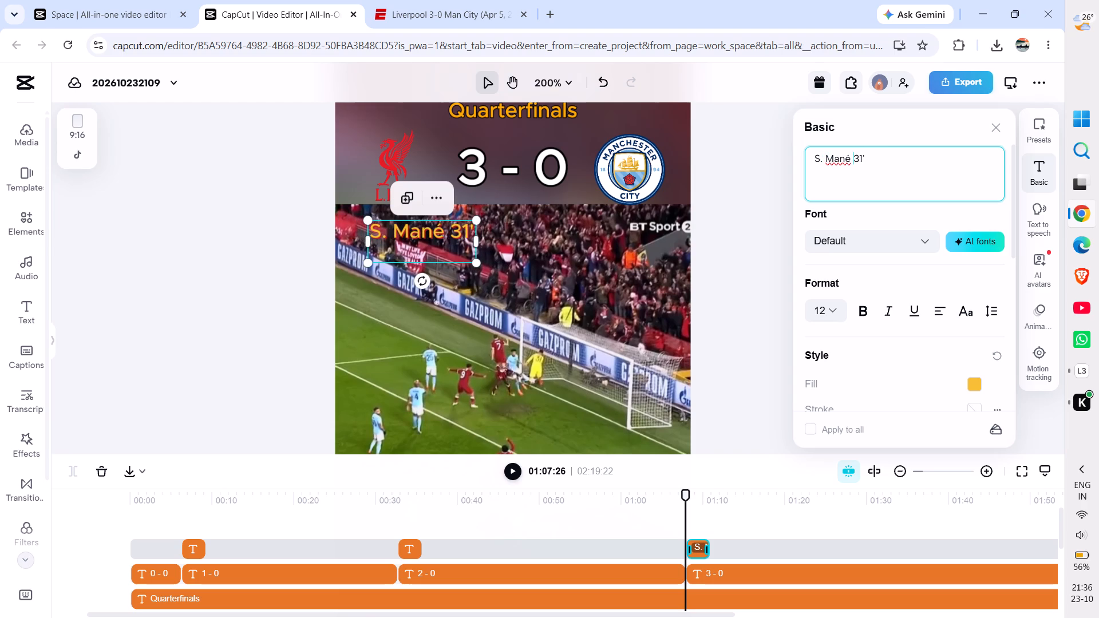
pyautogui.click(813, 181)
pyautogui.press('BackSpace')
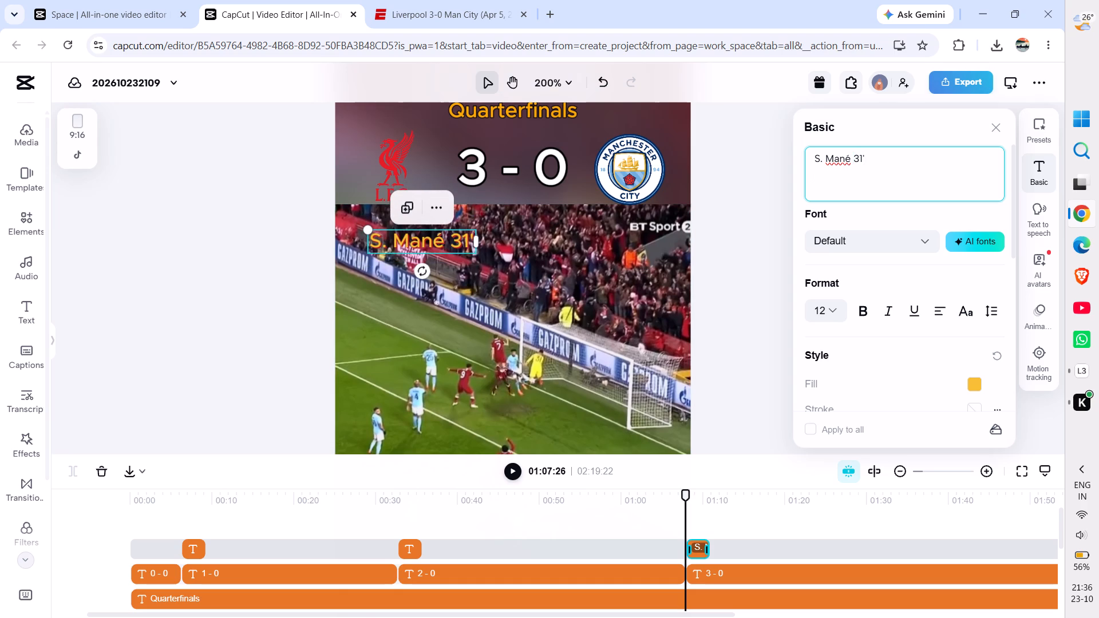
# Move the "S. Mané 31'" caption beneath the Liverpool logo, along the footage's top edge.
pyautogui.moveTo(419, 232); pyautogui.dragTo(402, 212)
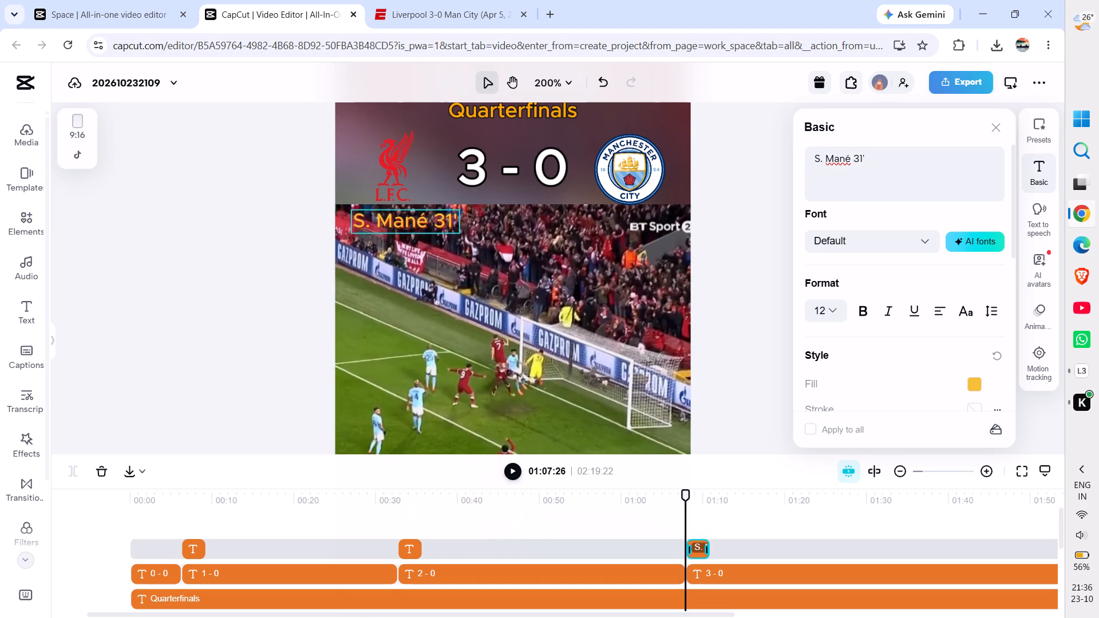
pyautogui.moveTo(402, 212); pyautogui.dragTo(401, 210)
pyautogui.click(214, 287)
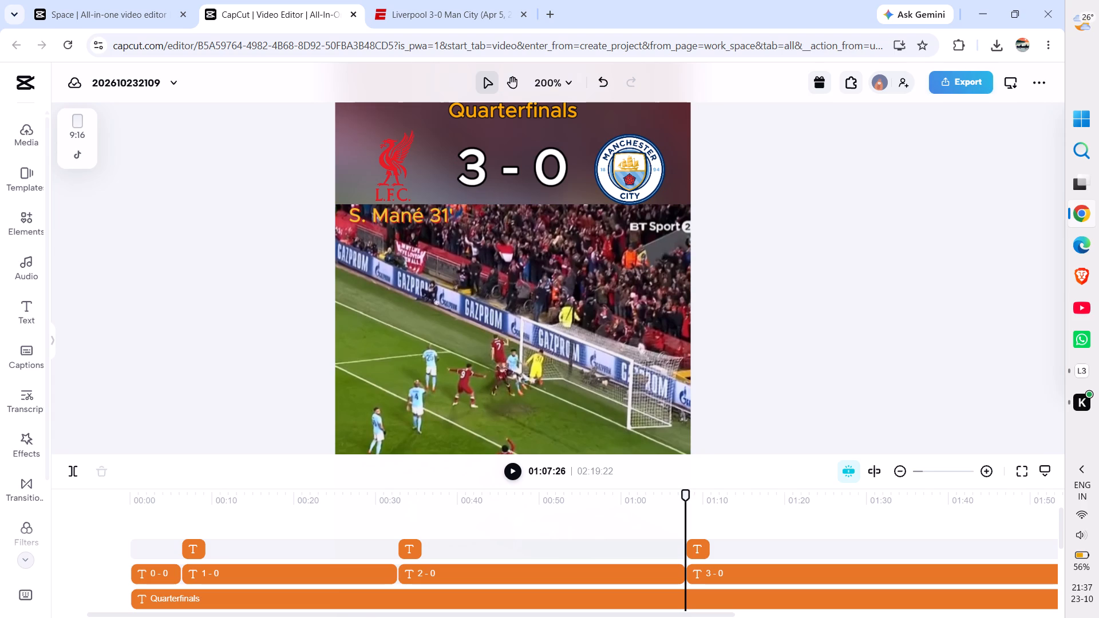
# Play through the first goal's celebration and replay, and extend the "M. Salah 12'" caption to end at 00:15:17.
pyautogui.click(178, 512)
pyautogui.press('space')
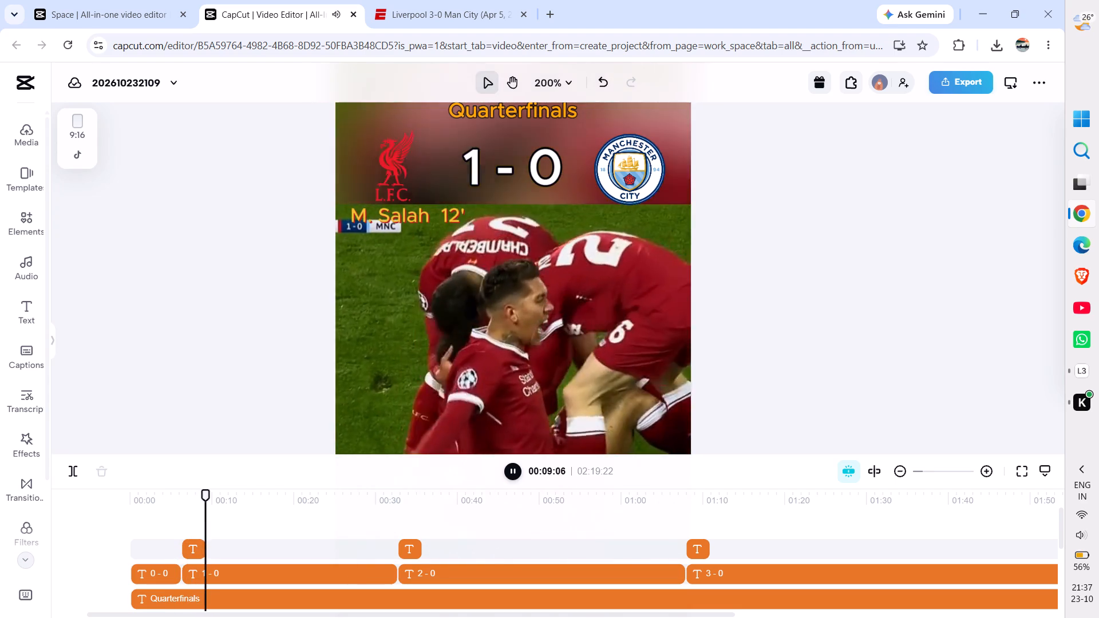
pyautogui.press('space')
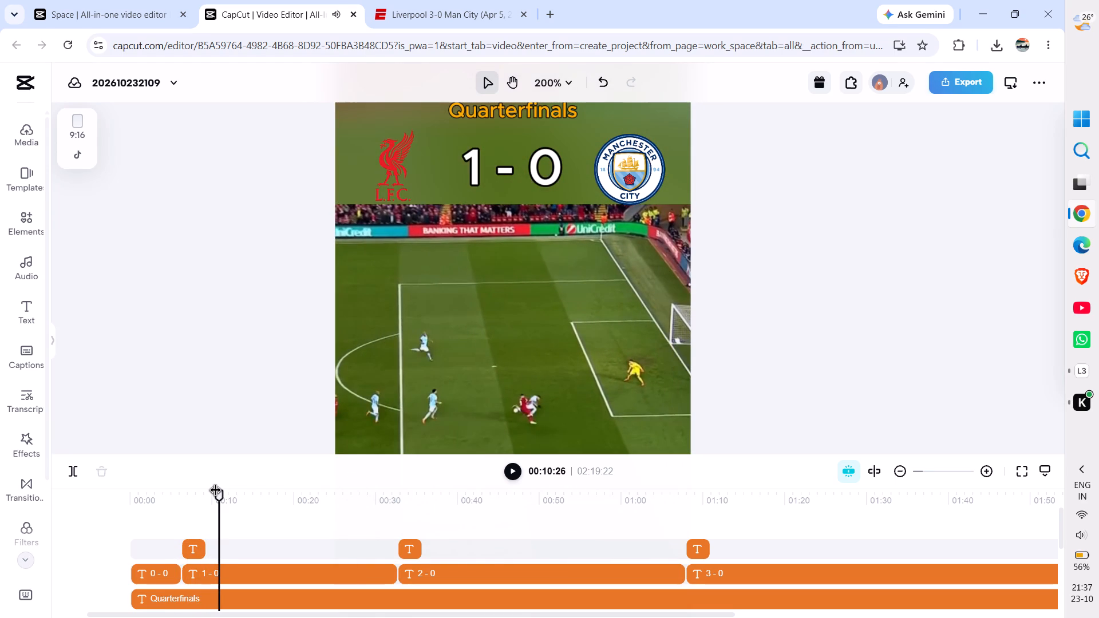
pyautogui.moveTo(216, 492); pyautogui.dragTo(160, 492)
pyautogui.press('space')
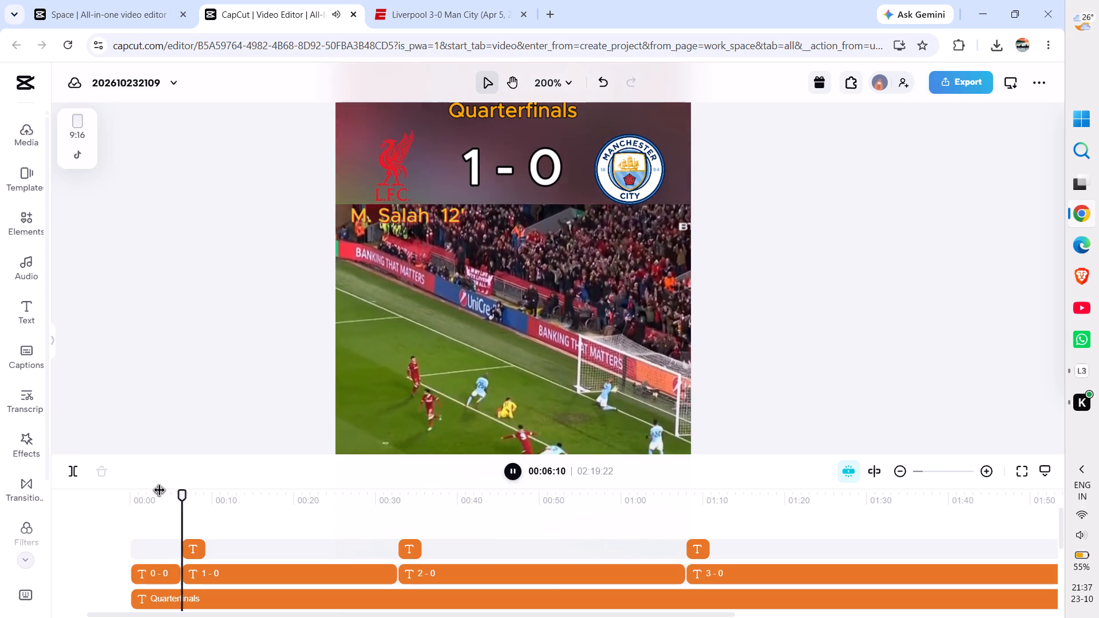
pyautogui.press('space')
pyautogui.press('space')
pyautogui.press('space')
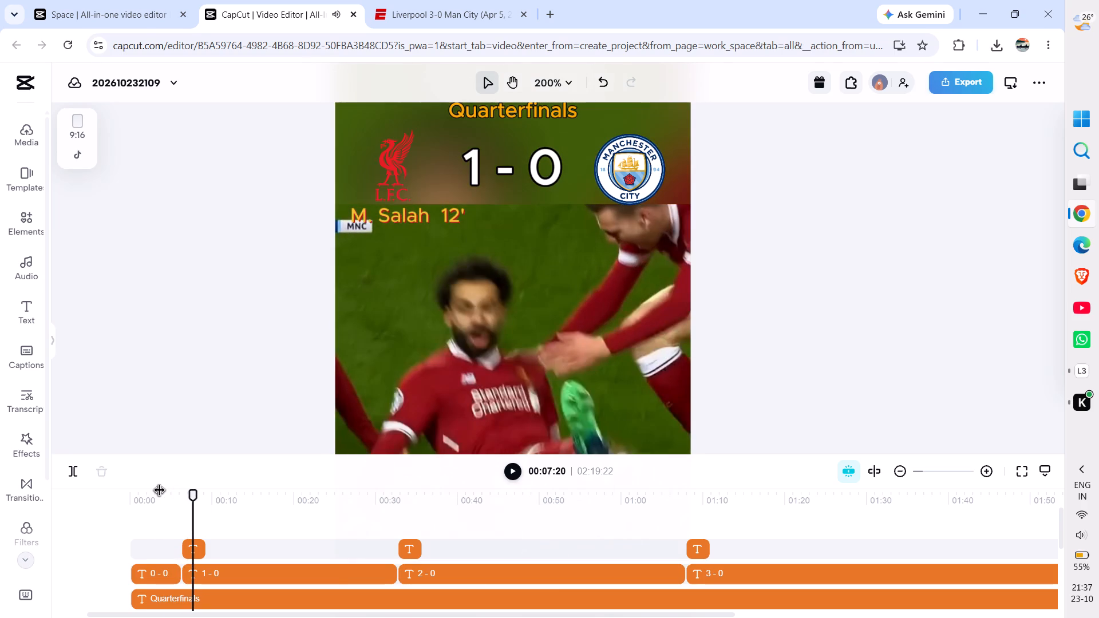
pyautogui.press('space')
pyautogui.press('space')
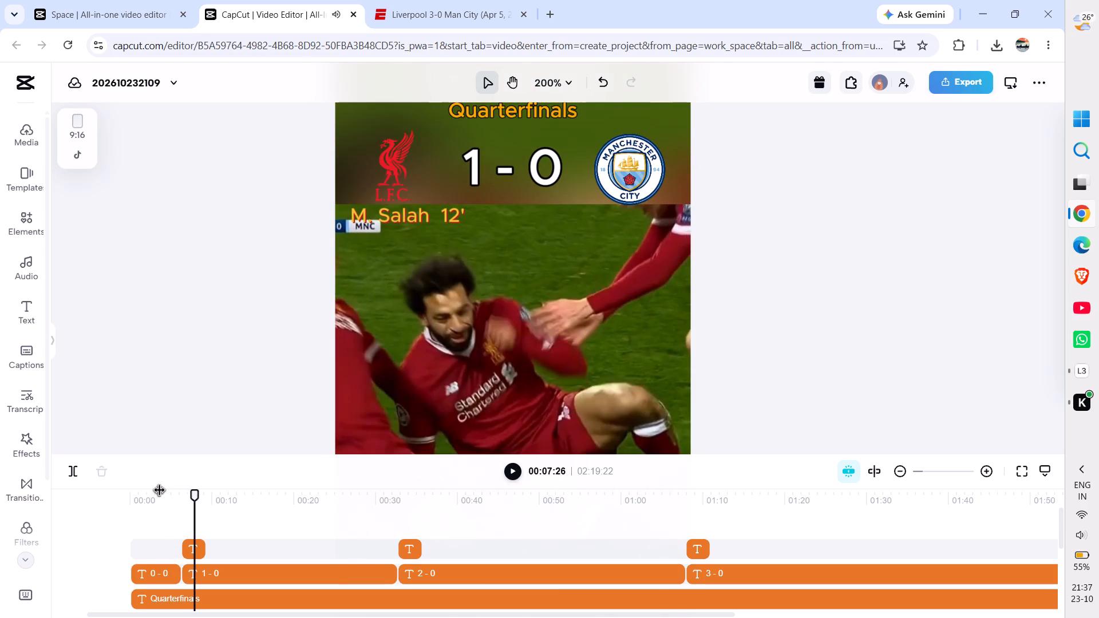
pyautogui.press('space')
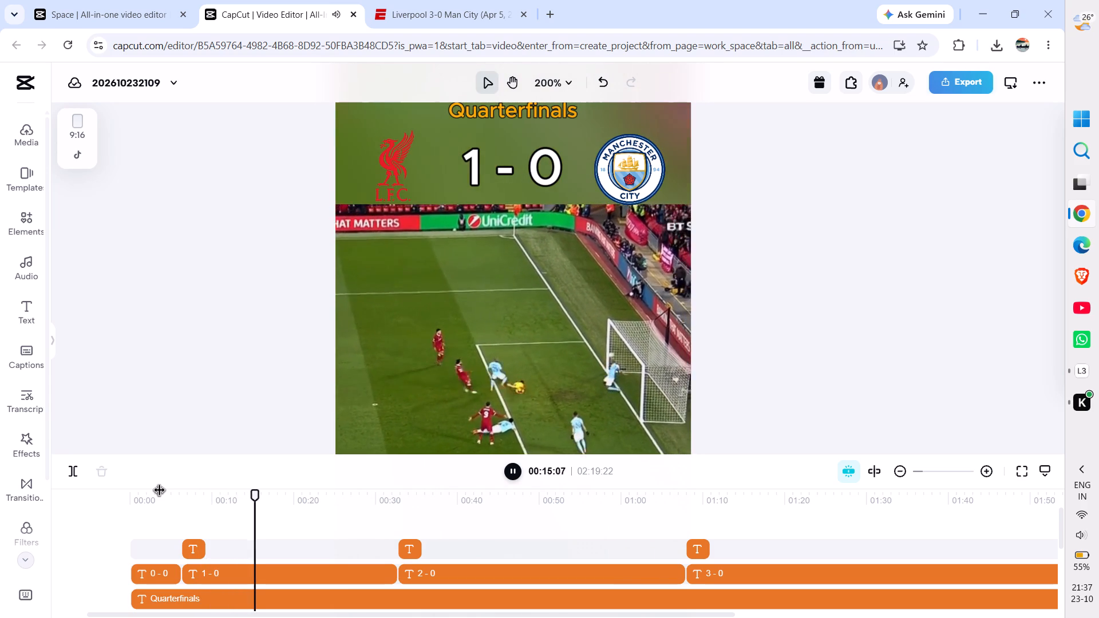
pyautogui.press('space')
pyautogui.press('space')
pyautogui.press('space')
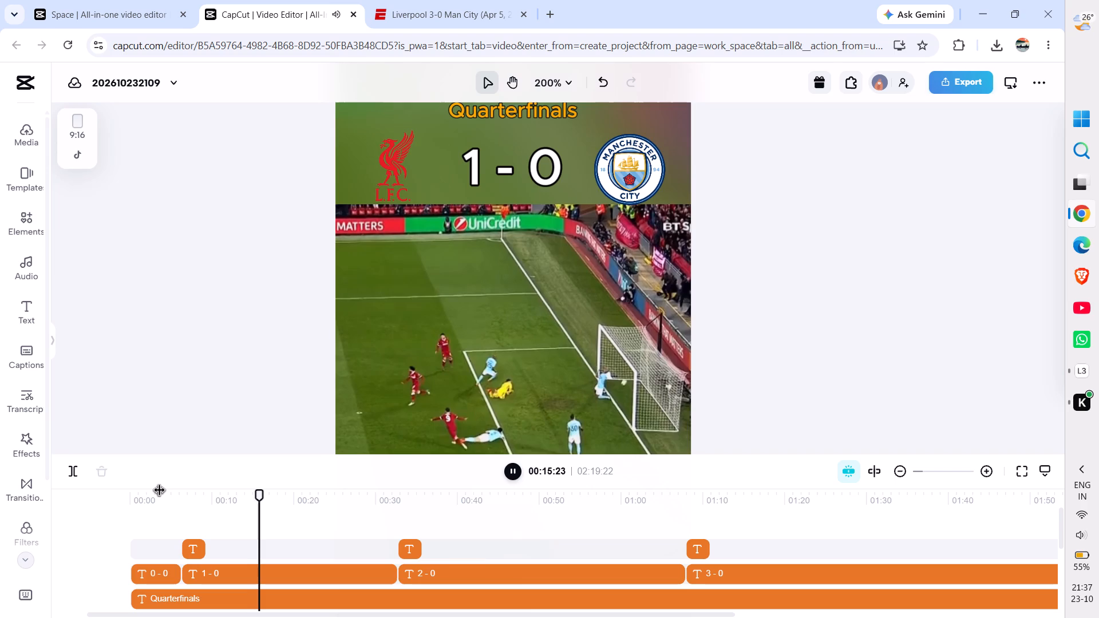
pyautogui.press('space')
pyautogui.press('space')
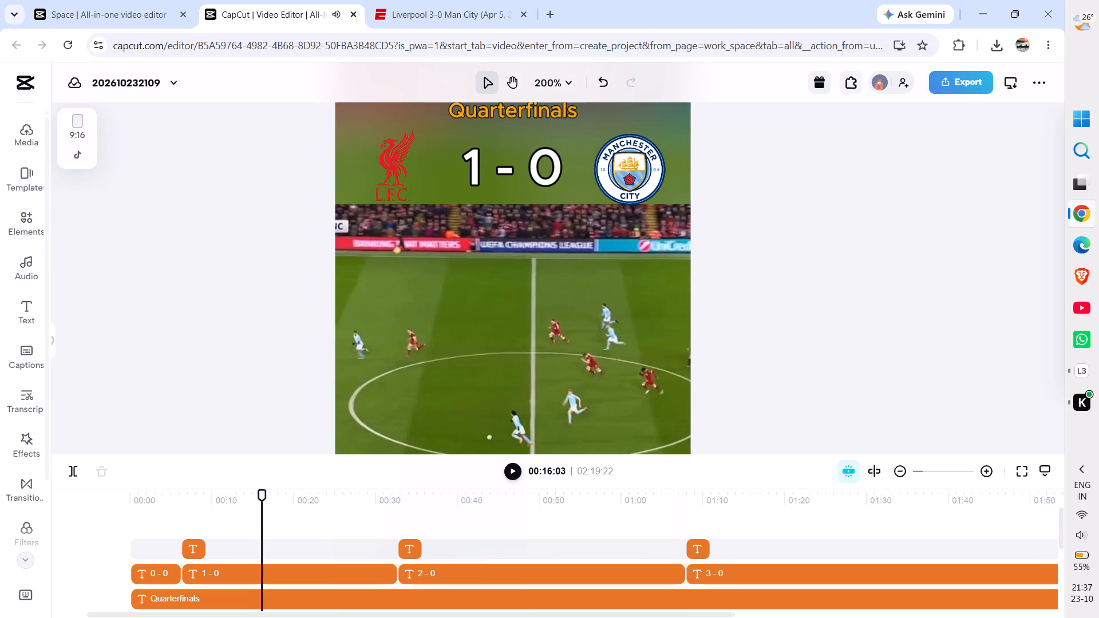
pyautogui.click(259, 495)
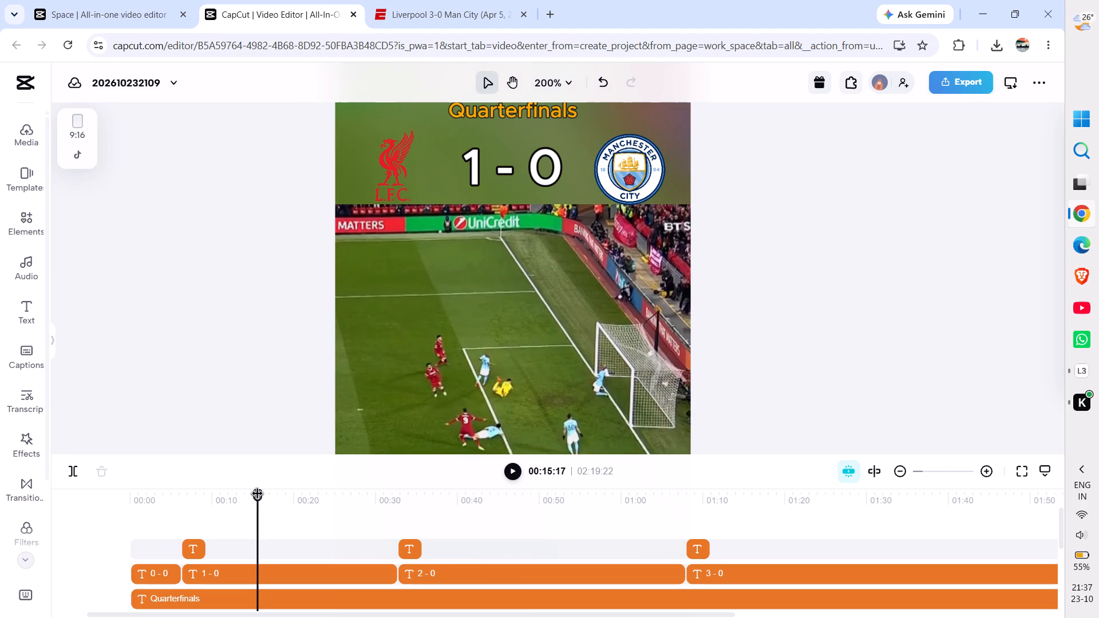
pyautogui.click(198, 549)
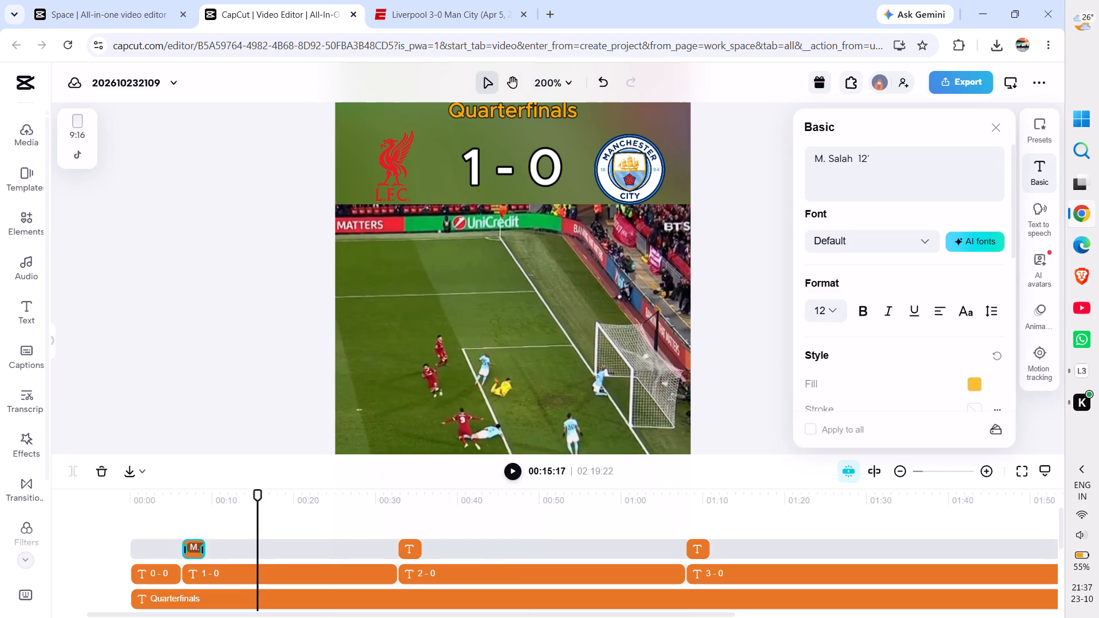
pyautogui.moveTo(203, 549); pyautogui.dragTo(257, 560)
pyautogui.click(290, 344)
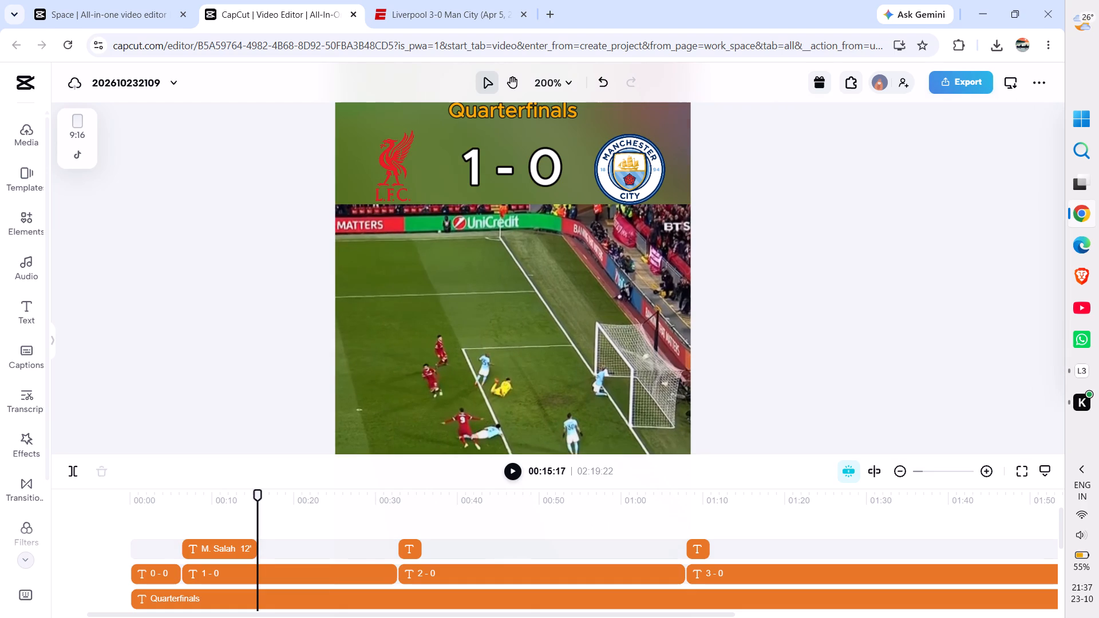
# Play through the second goal's footage and extend the "A. O. Chamberlain 20'" caption to end at 00:40:04.
pyautogui.click(367, 528)
pyautogui.press('space')
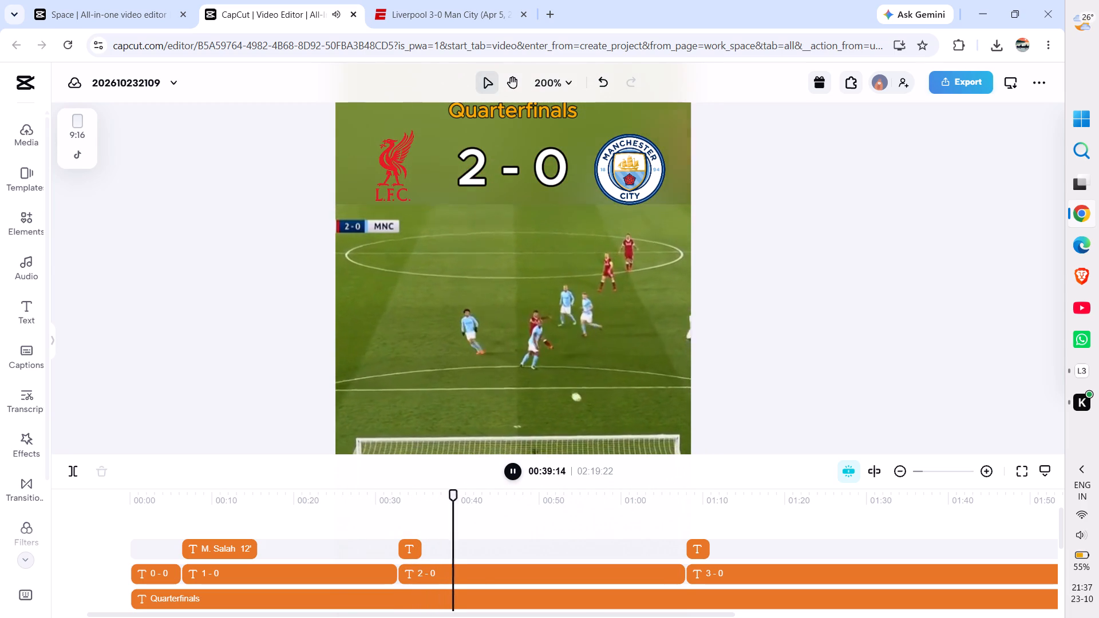
pyautogui.press('space')
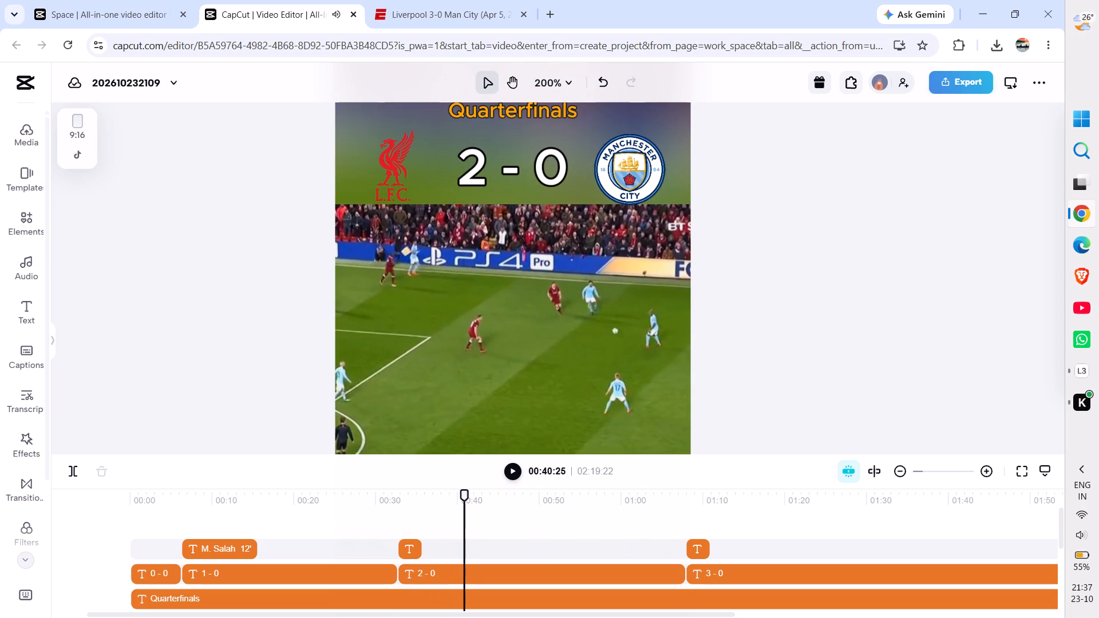
pyautogui.moveTo(468, 493); pyautogui.dragTo(465, 493)
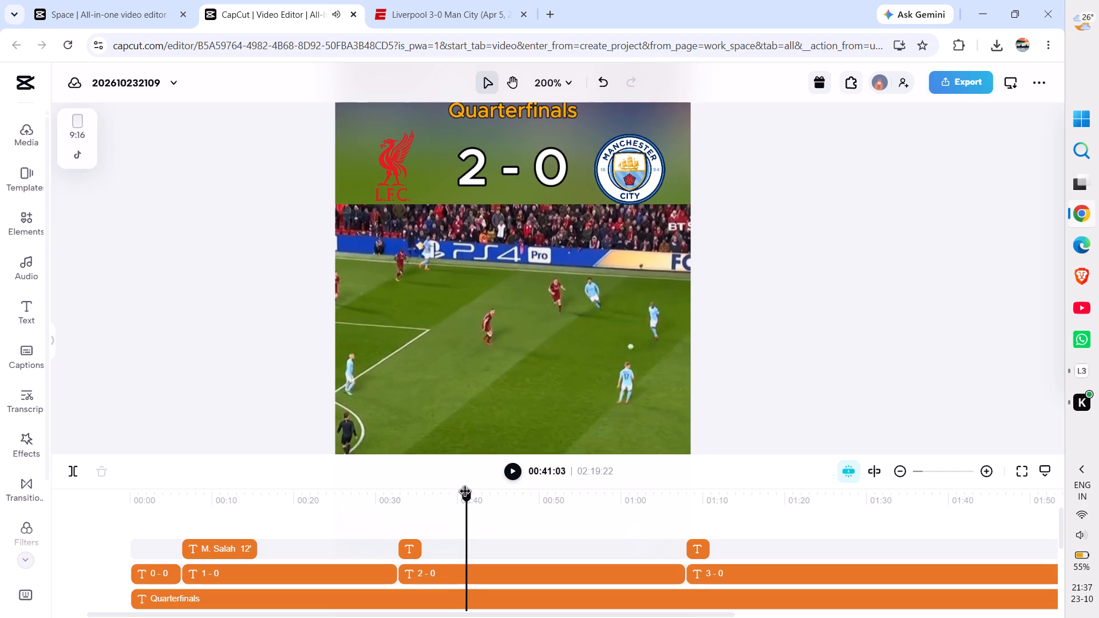
pyautogui.moveTo(465, 493); pyautogui.dragTo(461, 494)
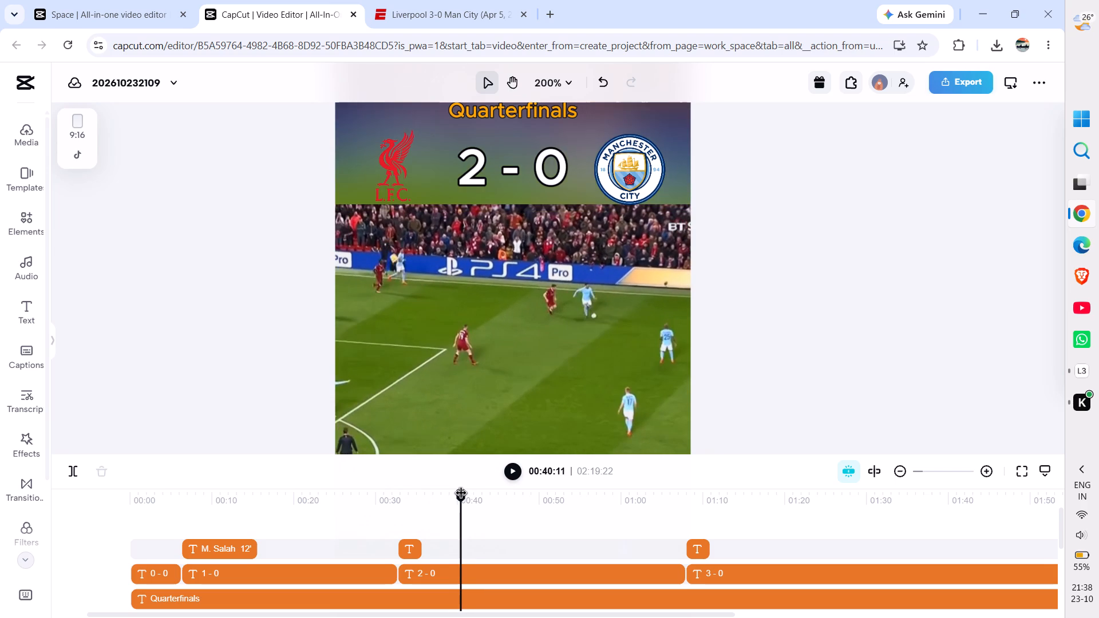
pyautogui.moveTo(461, 494); pyautogui.dragTo(459, 494)
pyautogui.click(409, 544)
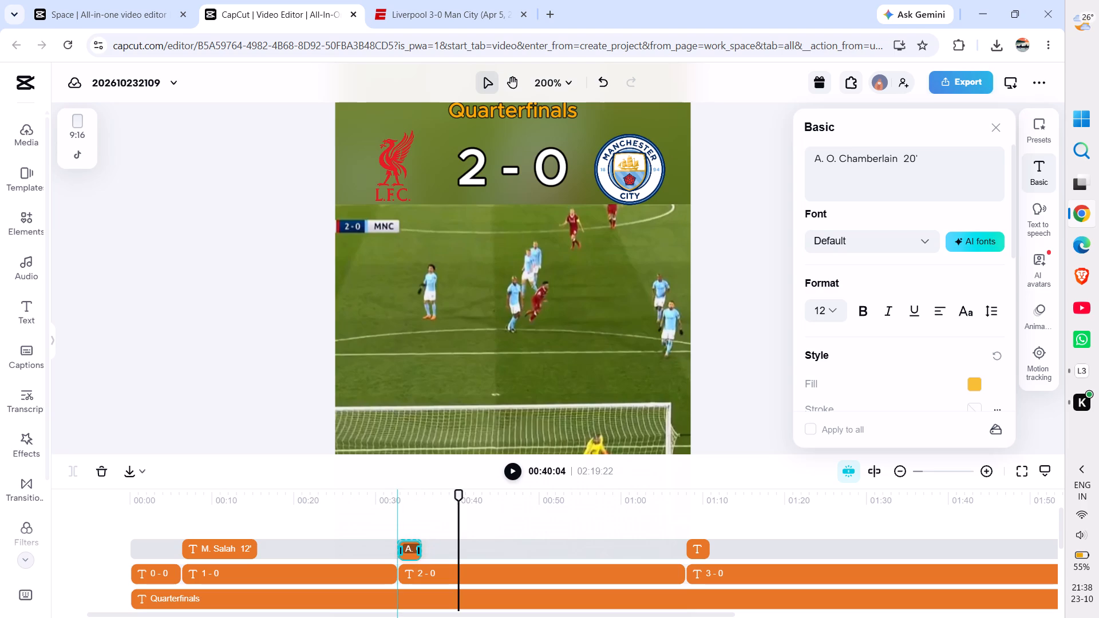
pyautogui.moveTo(420, 545); pyautogui.dragTo(451, 550)
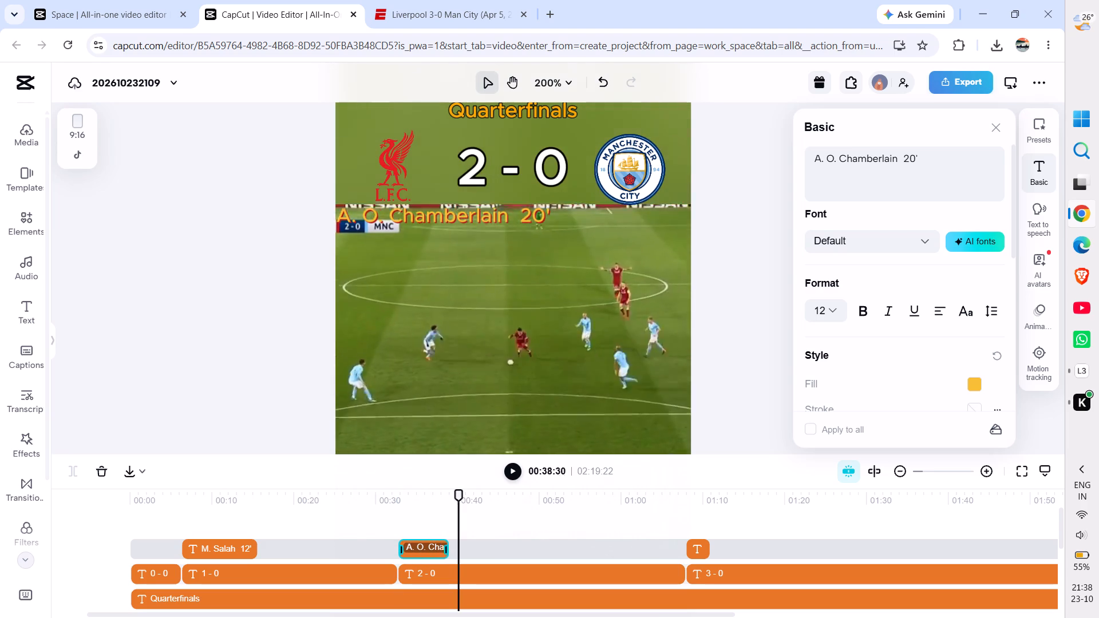
pyautogui.moveTo(451, 550); pyautogui.dragTo(457, 552)
pyautogui.click(247, 371)
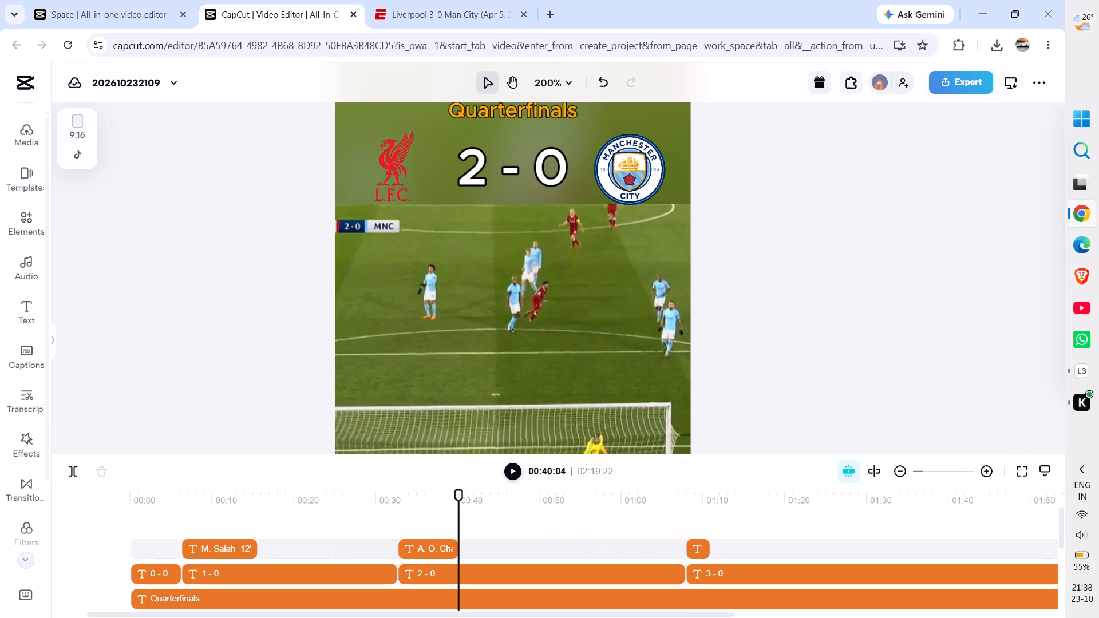
# Play the footage onward from 00:40:04 to check the video after the second scorer caption.
pyautogui.press('space')
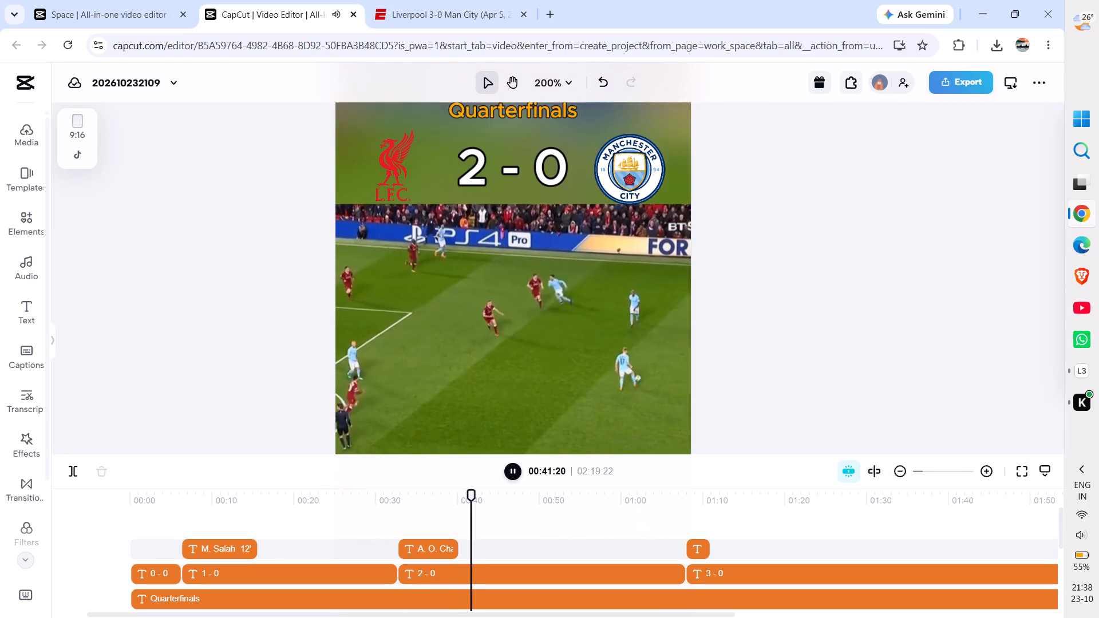
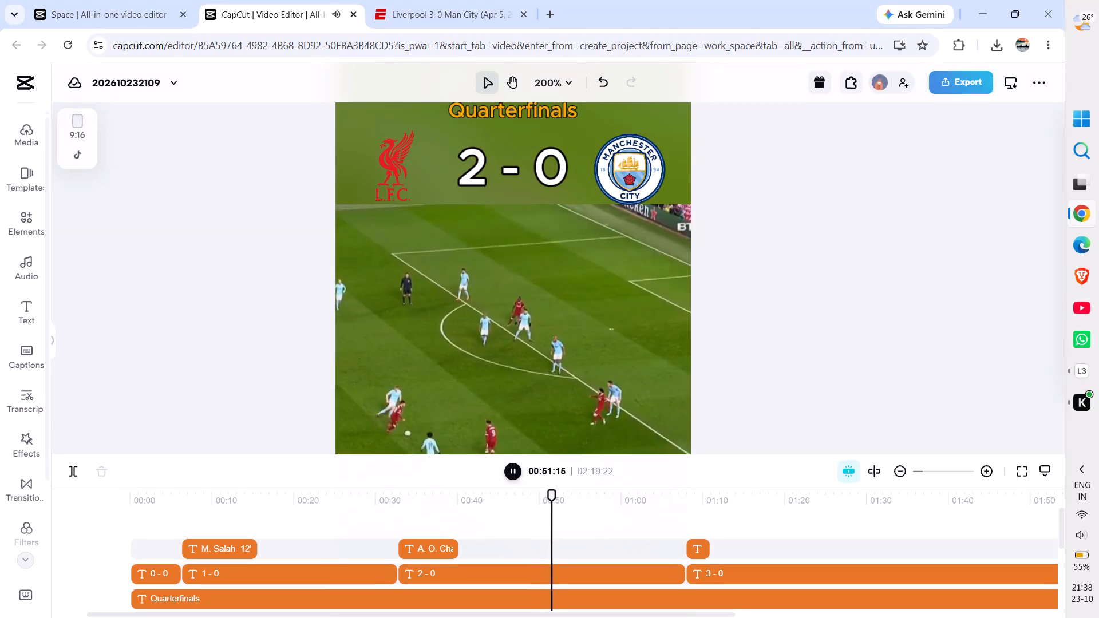
# Play through the third goal's celebration and extend the "S. Mané 31'" caption to end at 01:15:20.
pyautogui.hscroll(-3, 738, 546)
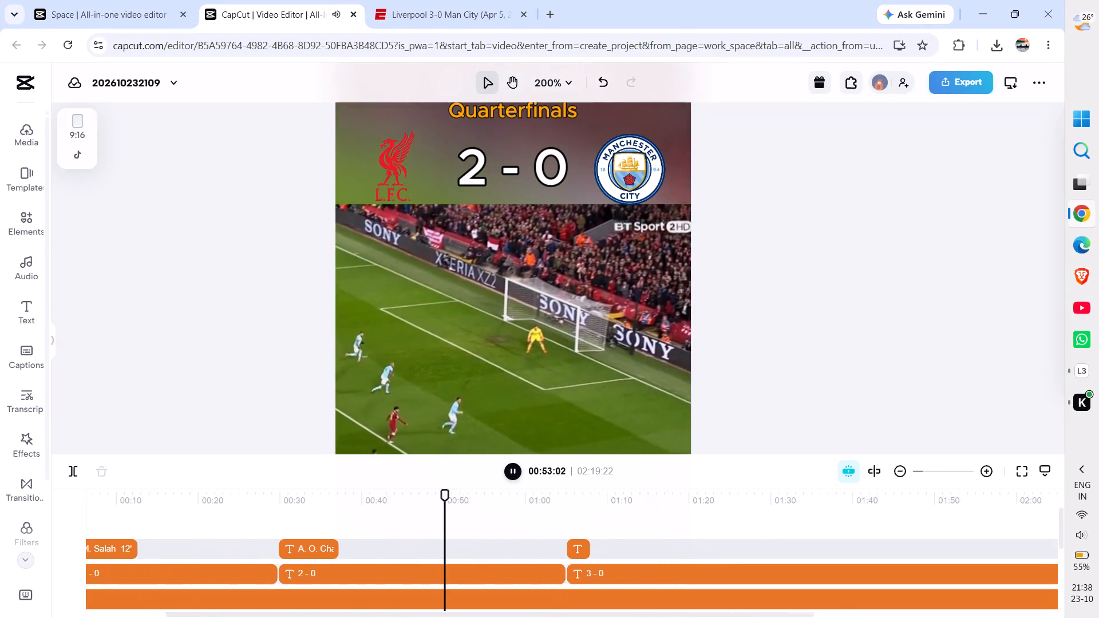
pyautogui.hscroll(-2, 738, 546)
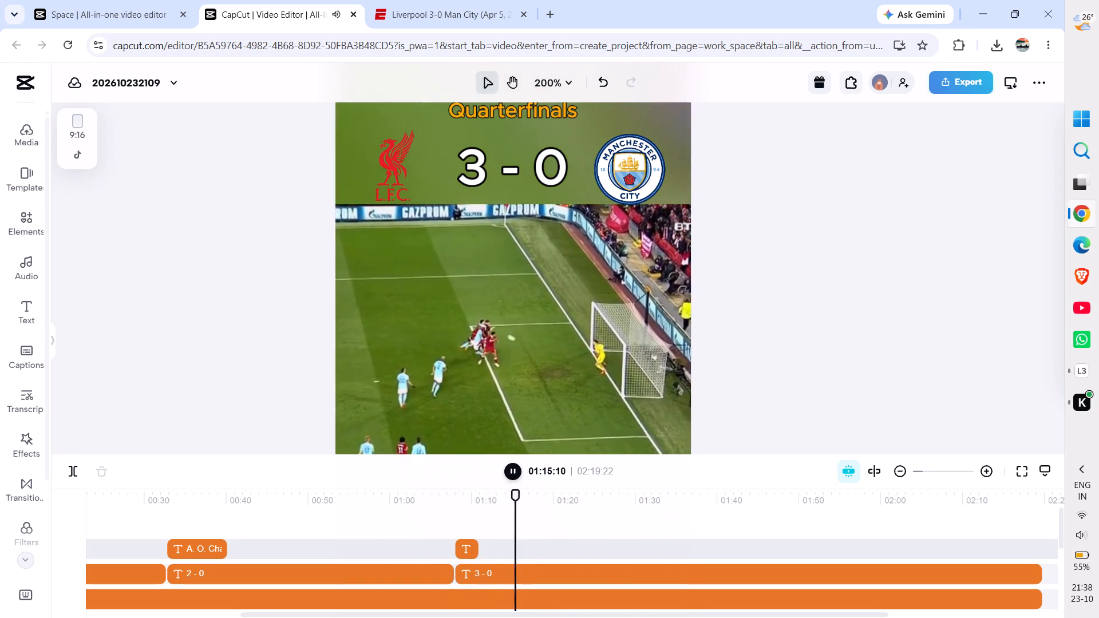
pyautogui.press('space')
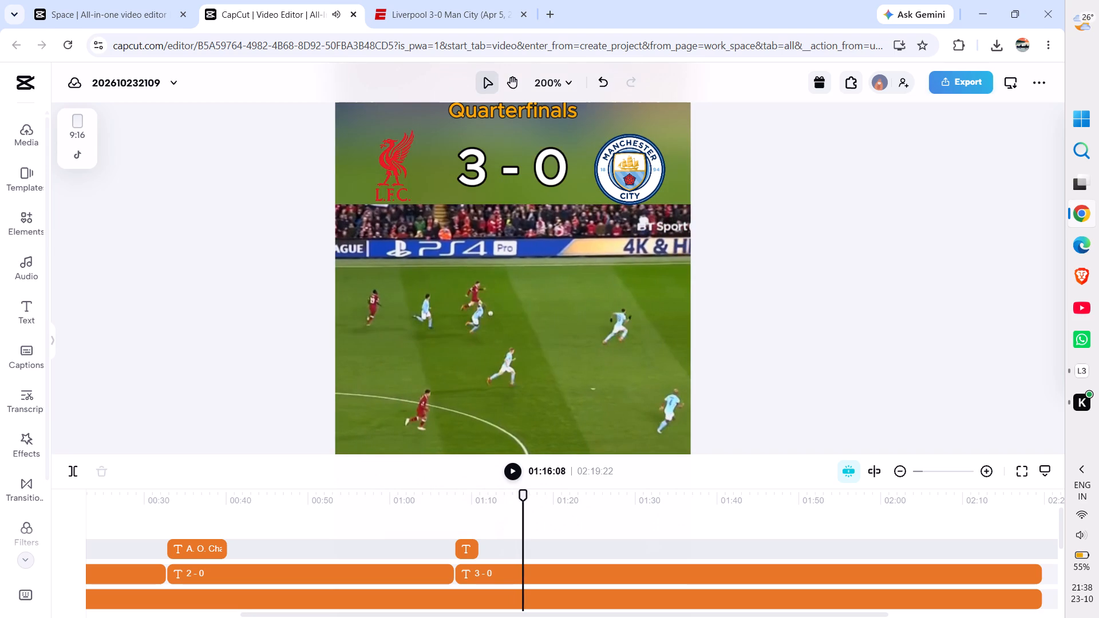
pyautogui.click(520, 498)
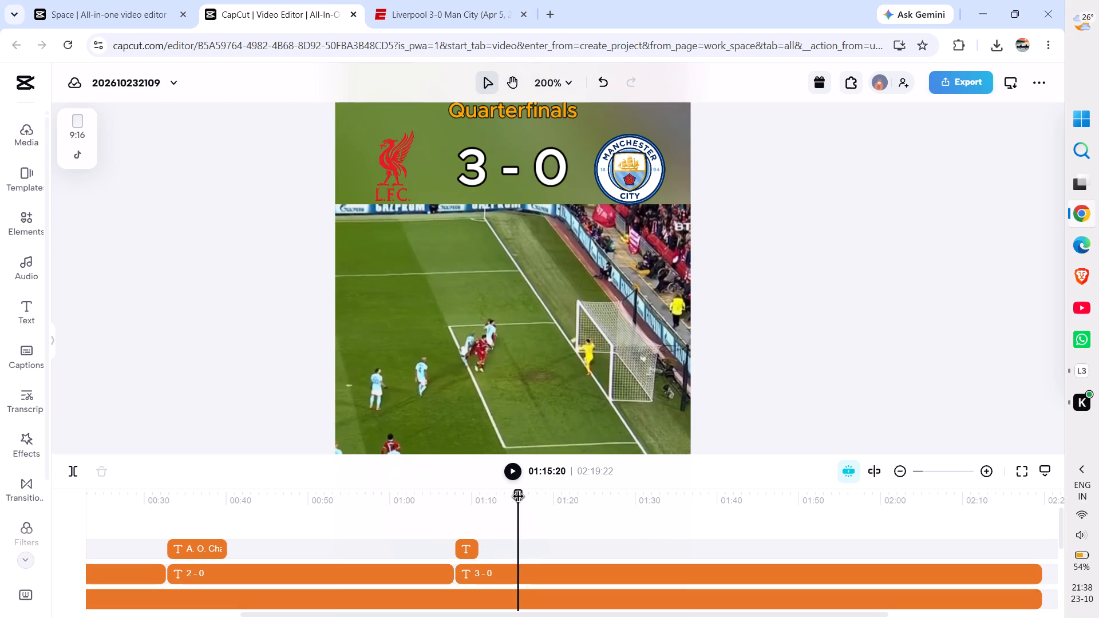
pyautogui.press('space')
pyautogui.press('space')
pyautogui.press('space')
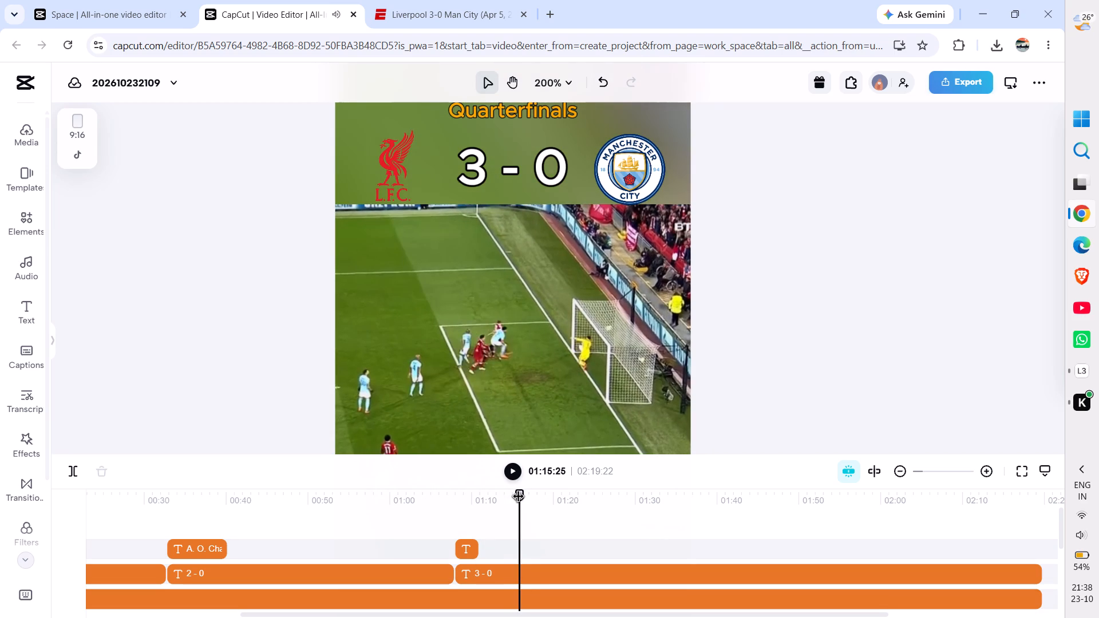
pyautogui.press('space')
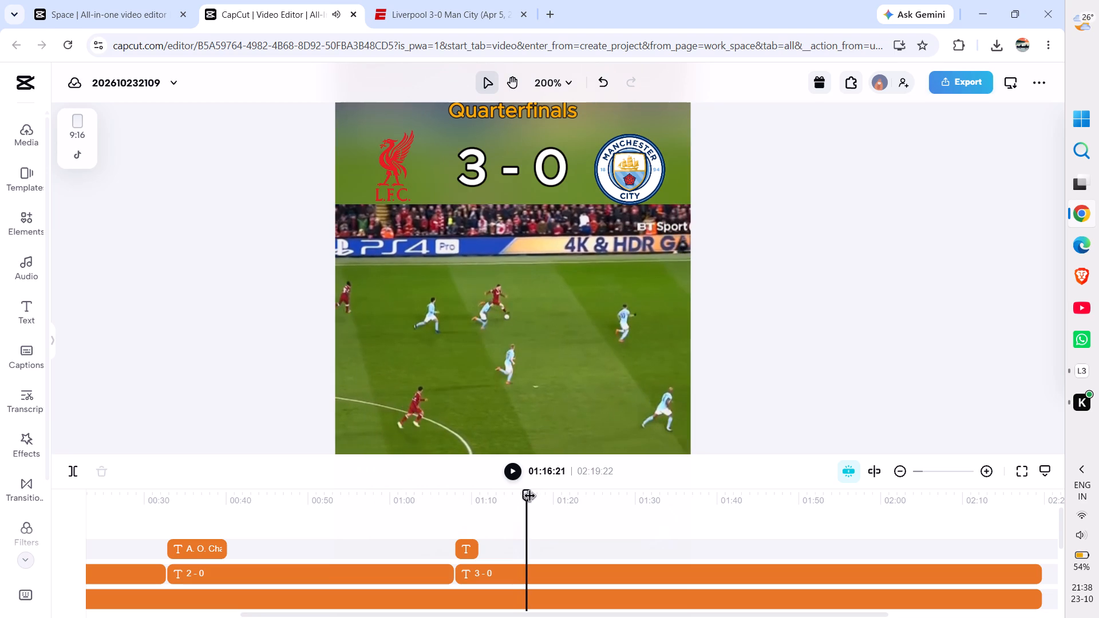
pyautogui.moveTo(530, 497); pyautogui.dragTo(526, 497)
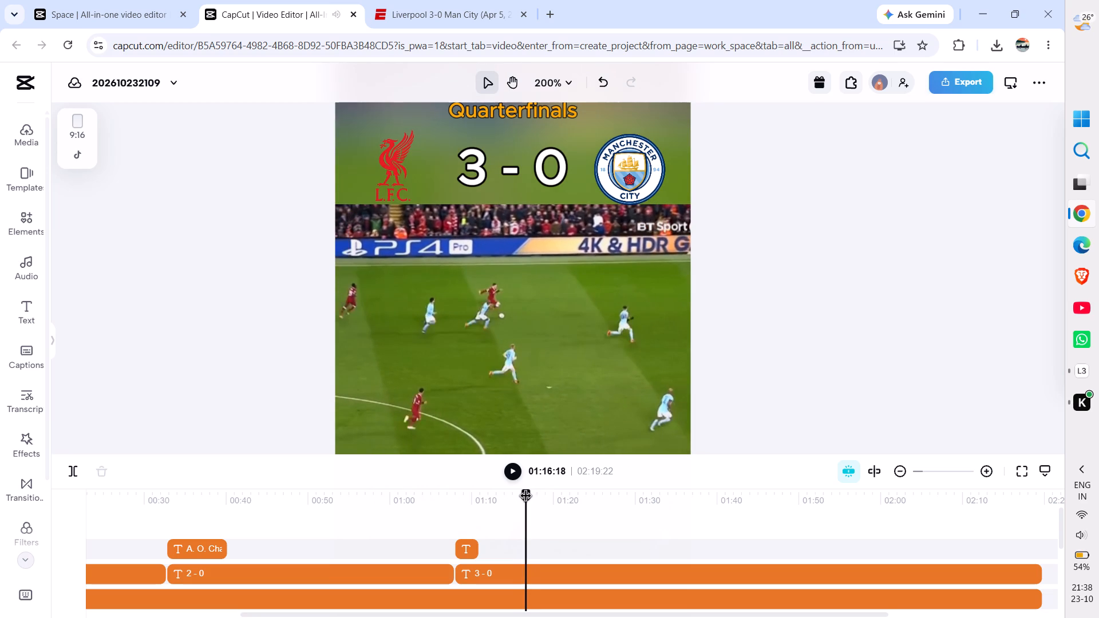
pyautogui.moveTo(526, 497); pyautogui.dragTo(524, 497)
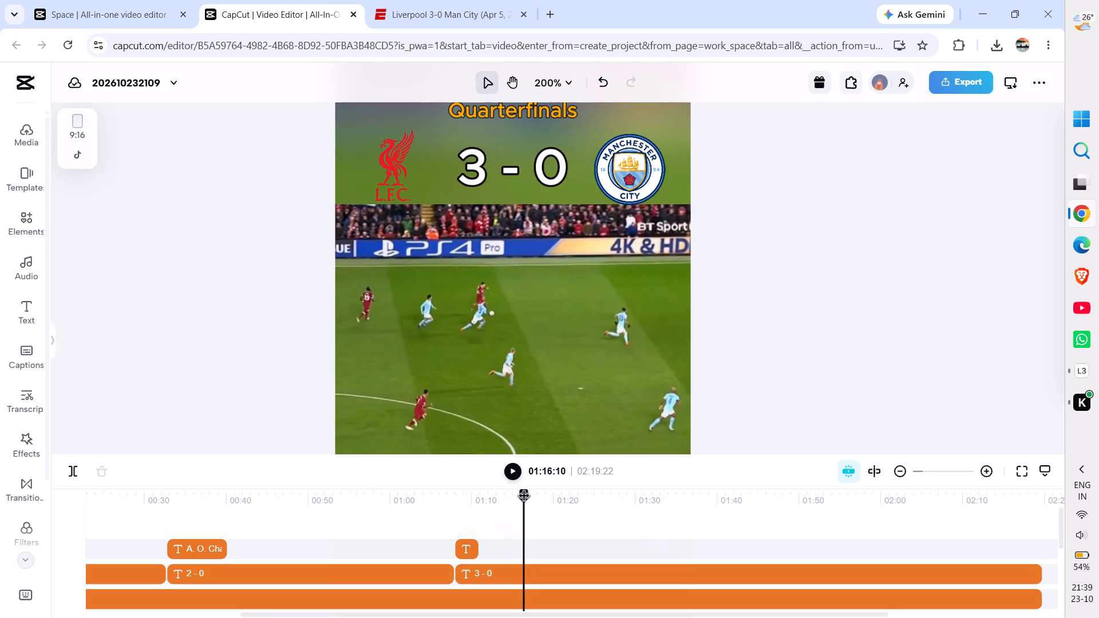
pyautogui.moveTo(524, 497); pyautogui.dragTo(518, 497)
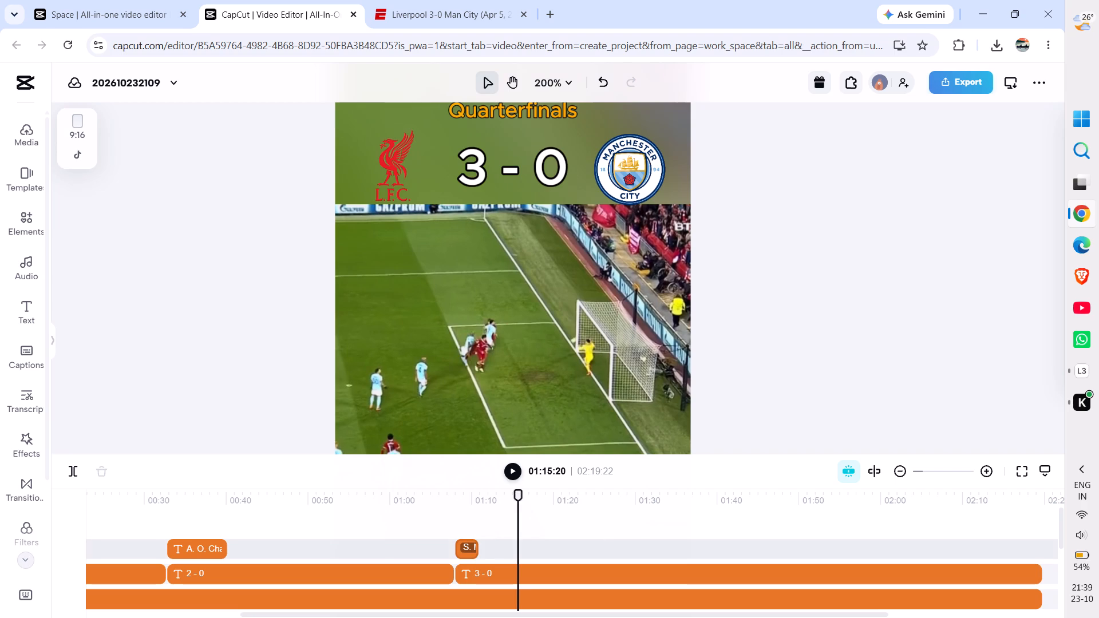
pyautogui.click(471, 545)
pyautogui.moveTo(475, 546); pyautogui.dragTo(490, 550)
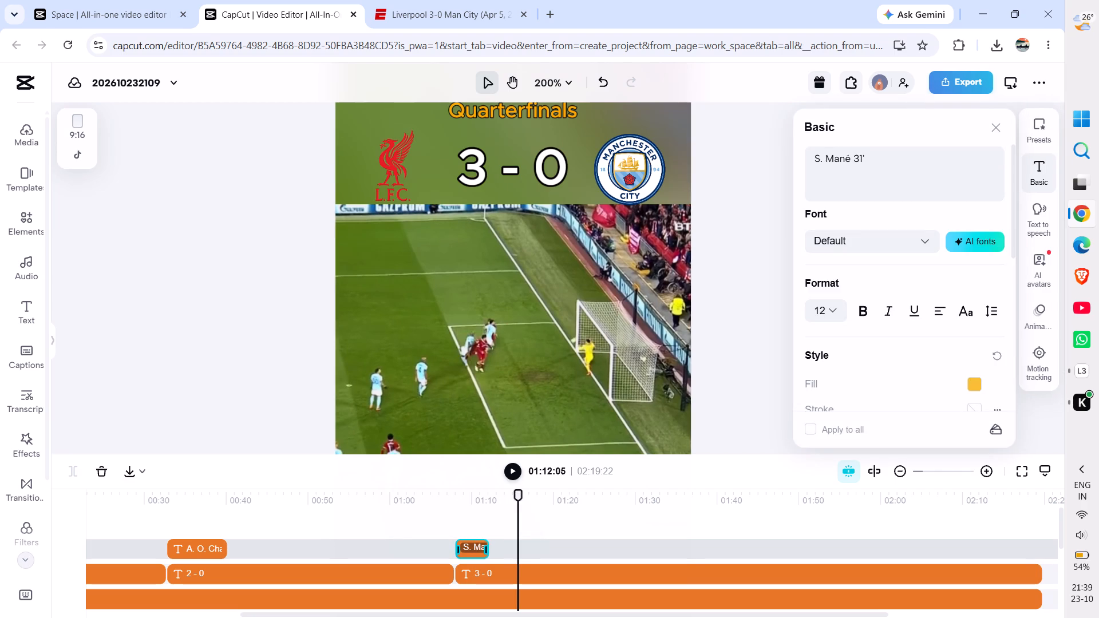
pyautogui.moveTo(490, 550); pyautogui.dragTo(518, 554)
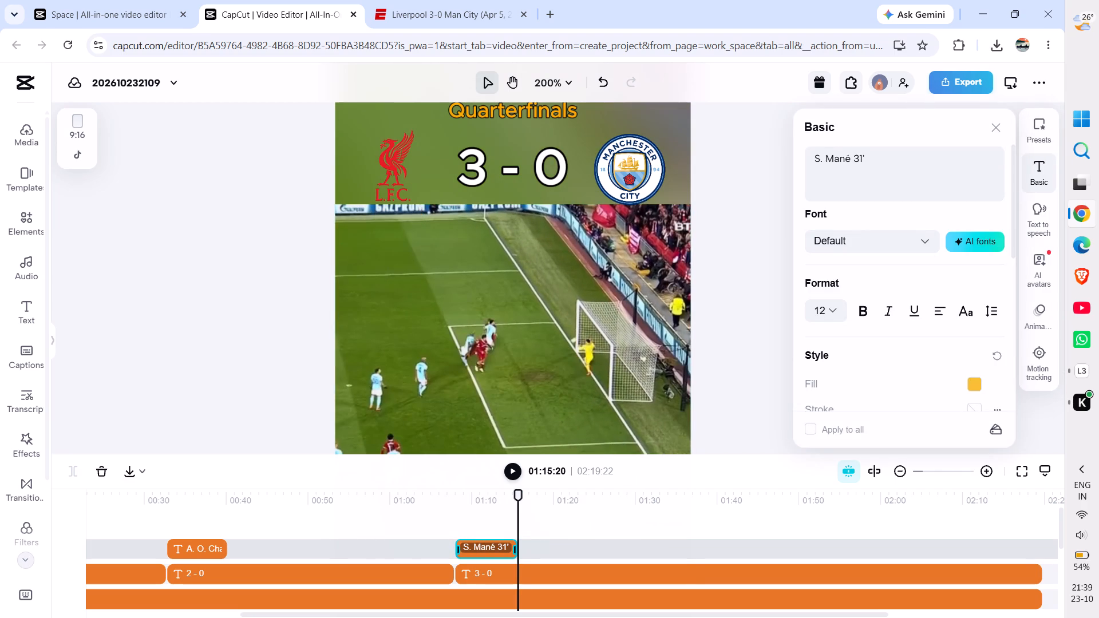
pyautogui.click(281, 356)
# Play the video onward from 01:15:20, continuing in full-screen preview, to check the layout and footage after the third scorer caption.
pyautogui.press('space')
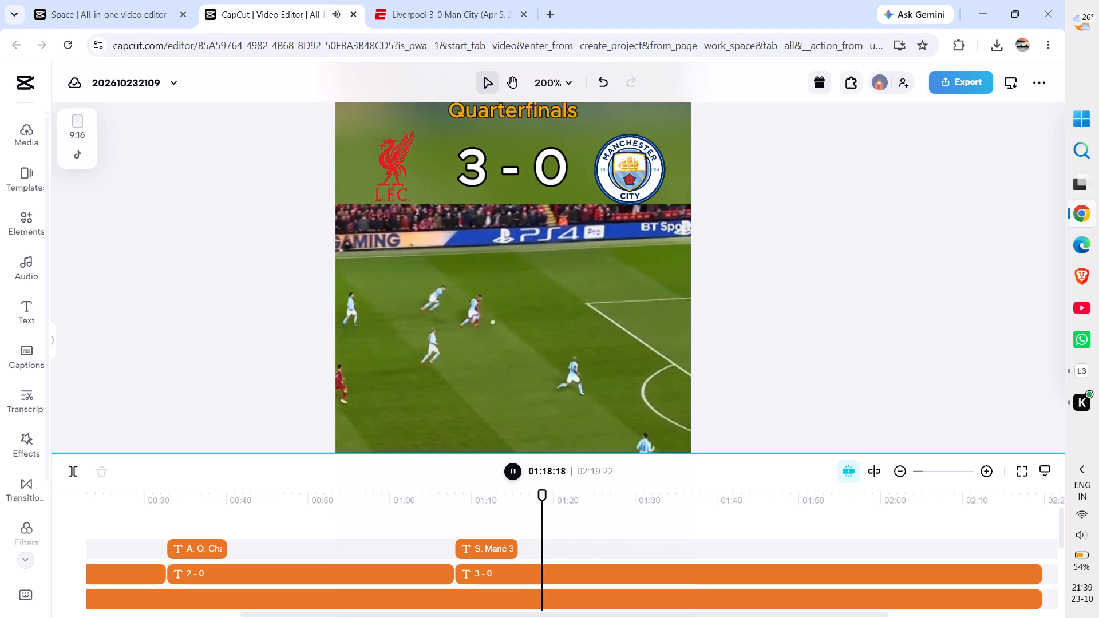
pyautogui.hscroll(-5, 651, 555)
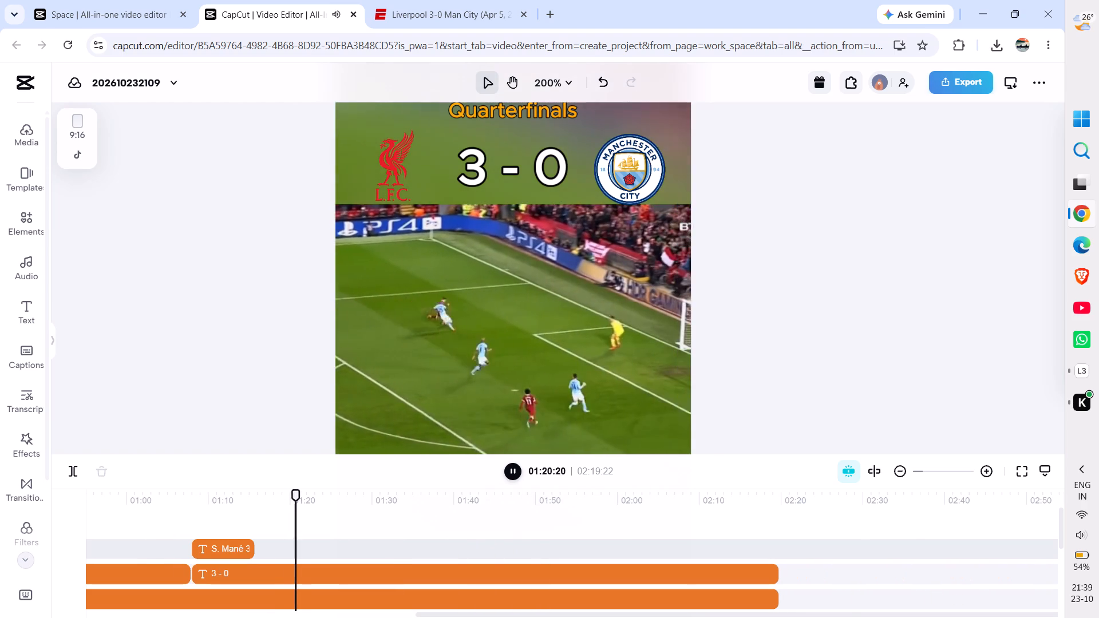
pyautogui.hscroll(5, 651, 555)
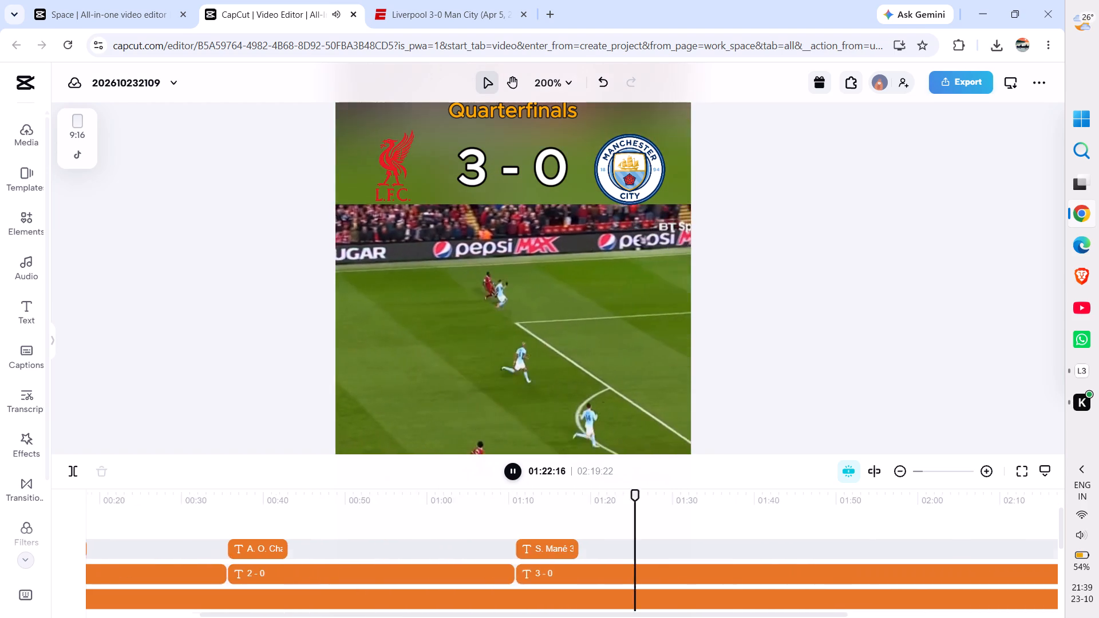
pyautogui.press('space')
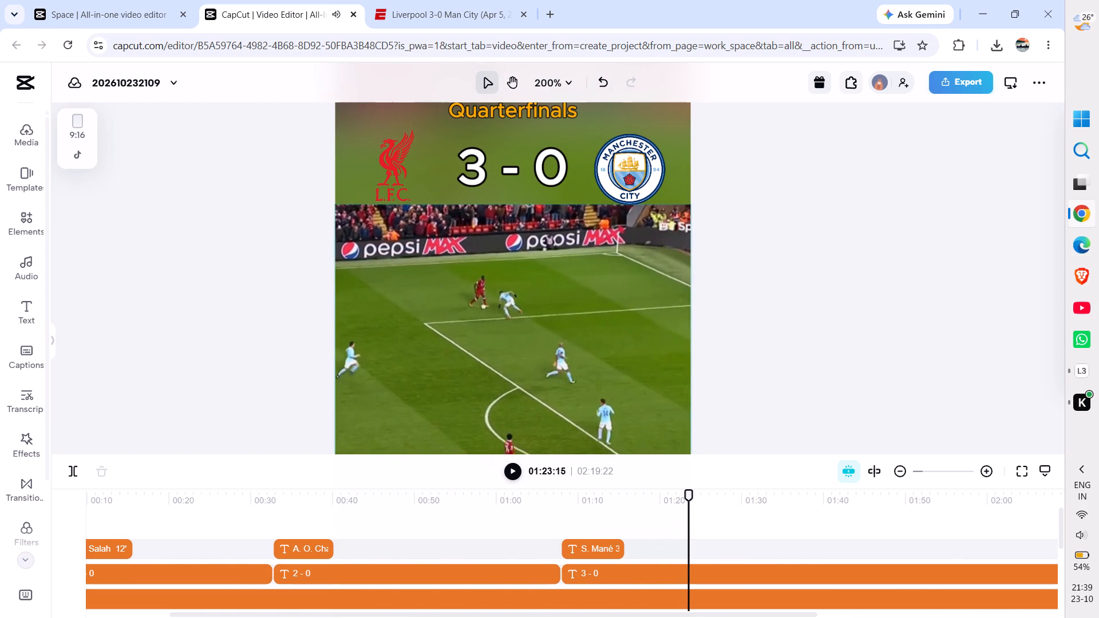
pyautogui.click(272, 247)
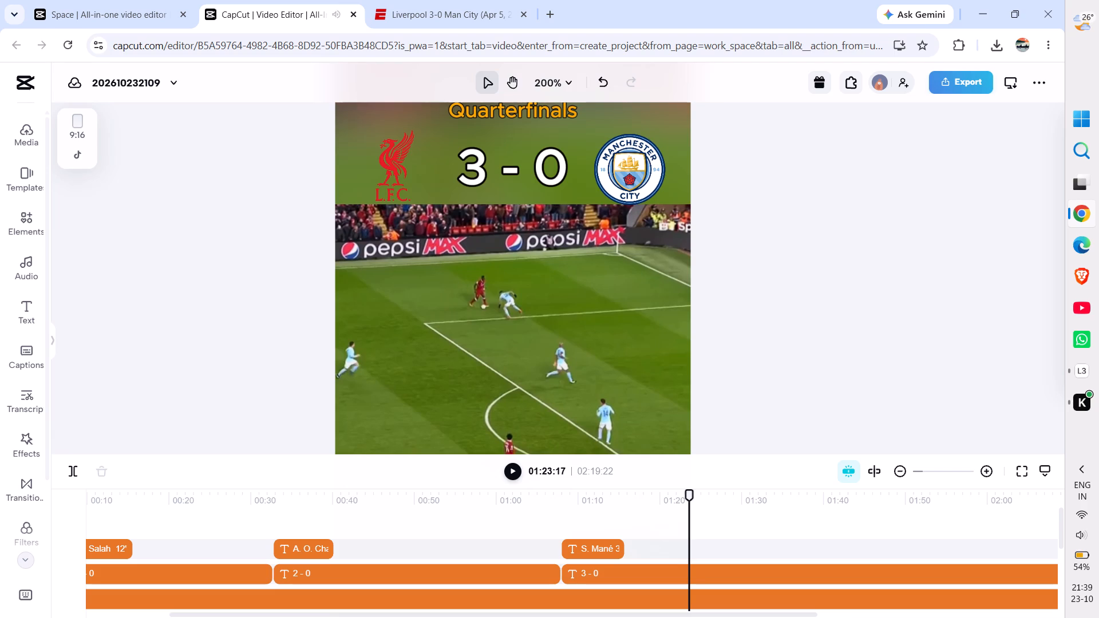
pyautogui.hotkey('shift', 'f')
pyautogui.press('space')
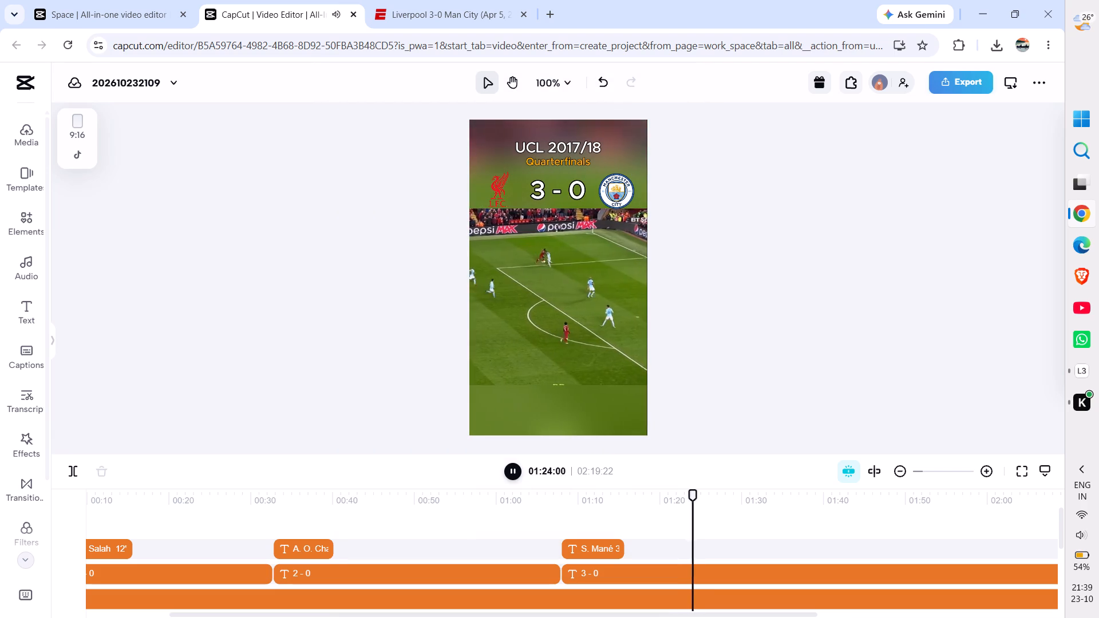
pyautogui.press('space')
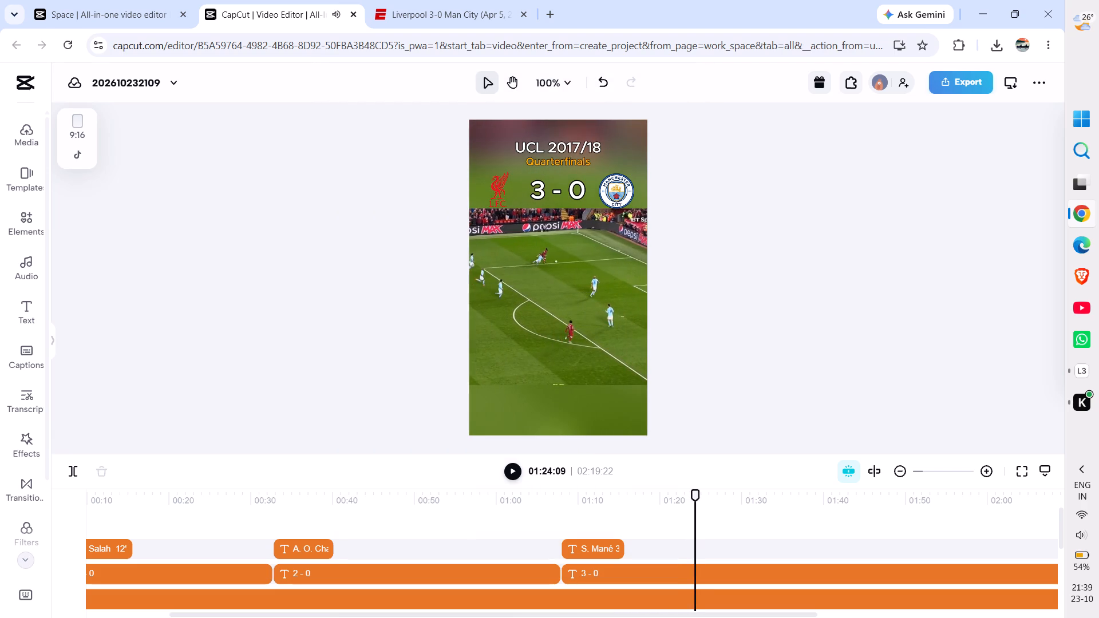
pyautogui.click(1025, 476)
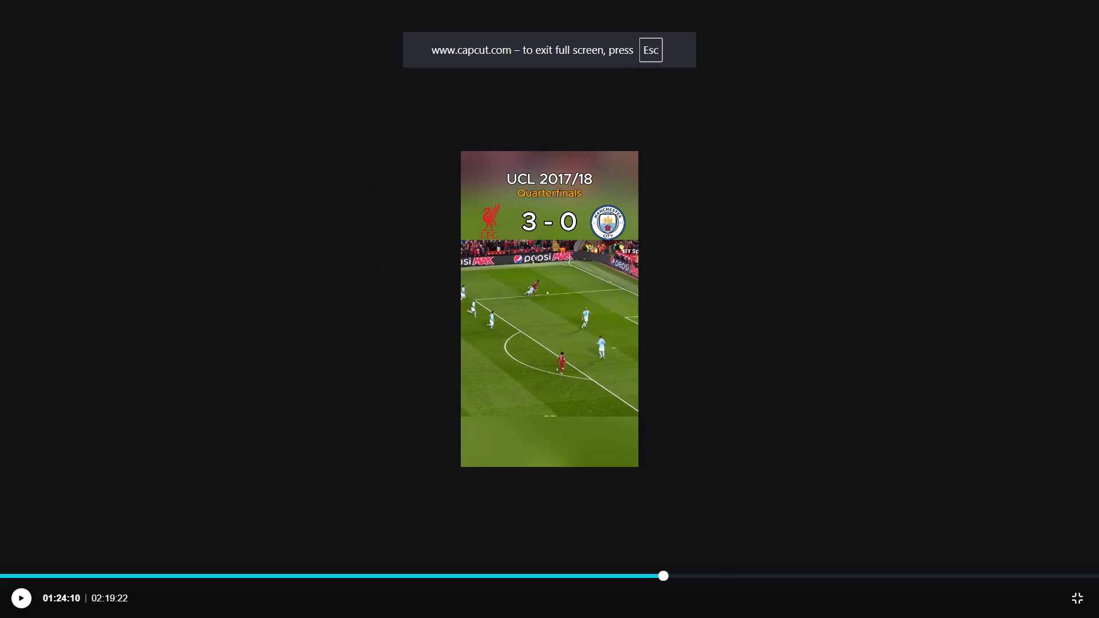
pyautogui.press('space')
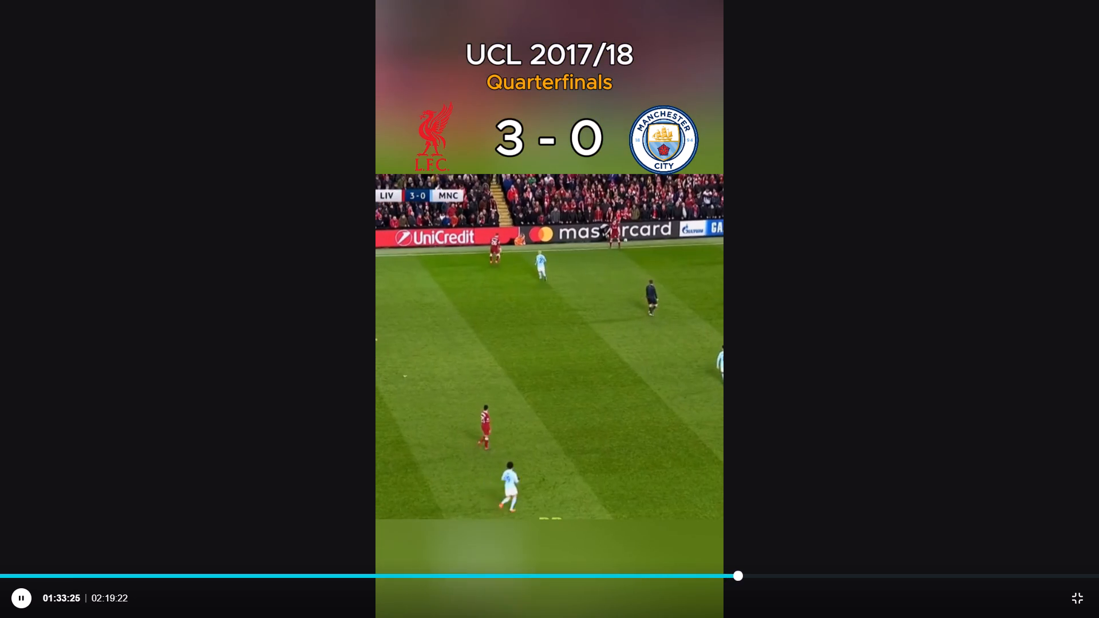
pyautogui.press('space')
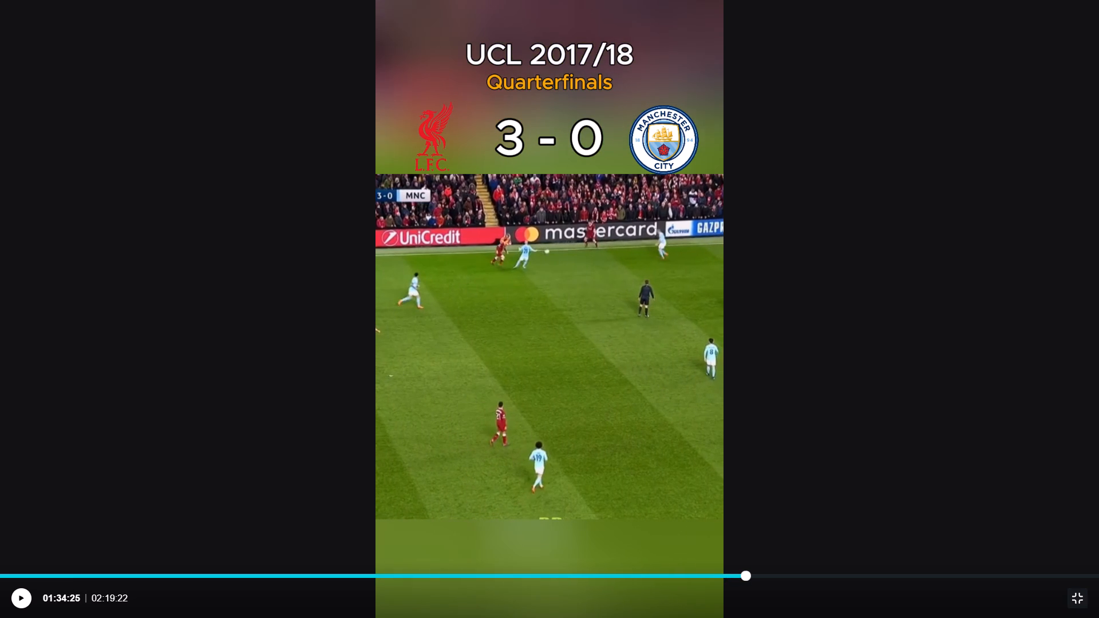
pyautogui.click(1072, 599)
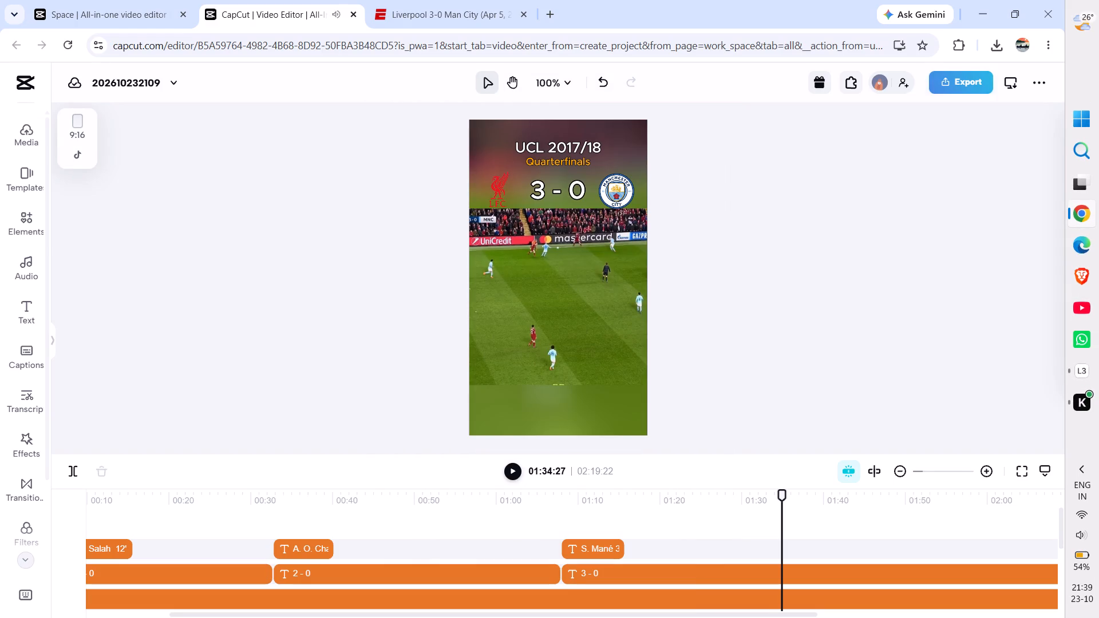
# Open the download export settings and set the frame rate to 30fps.
pyautogui.click(952, 89)
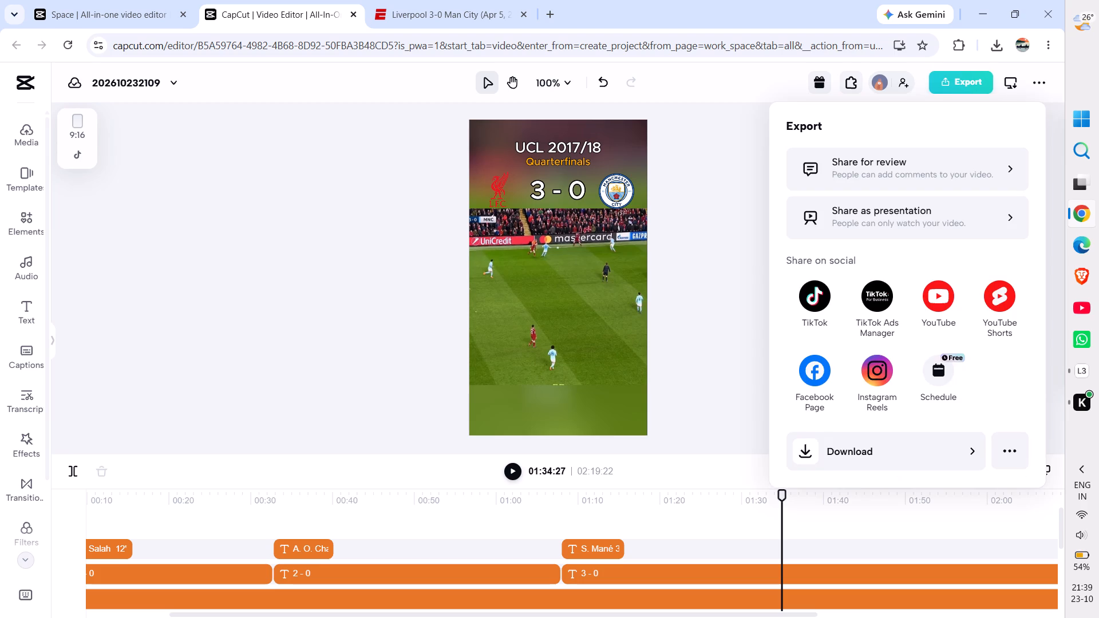
pyautogui.click(715, 237)
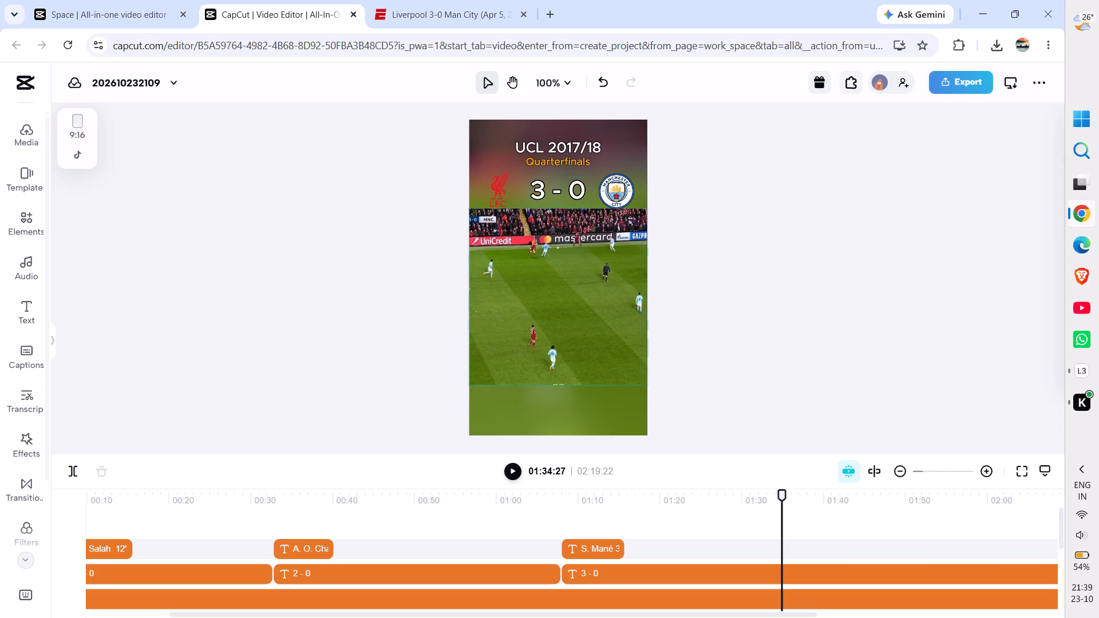
pyautogui.click(942, 84)
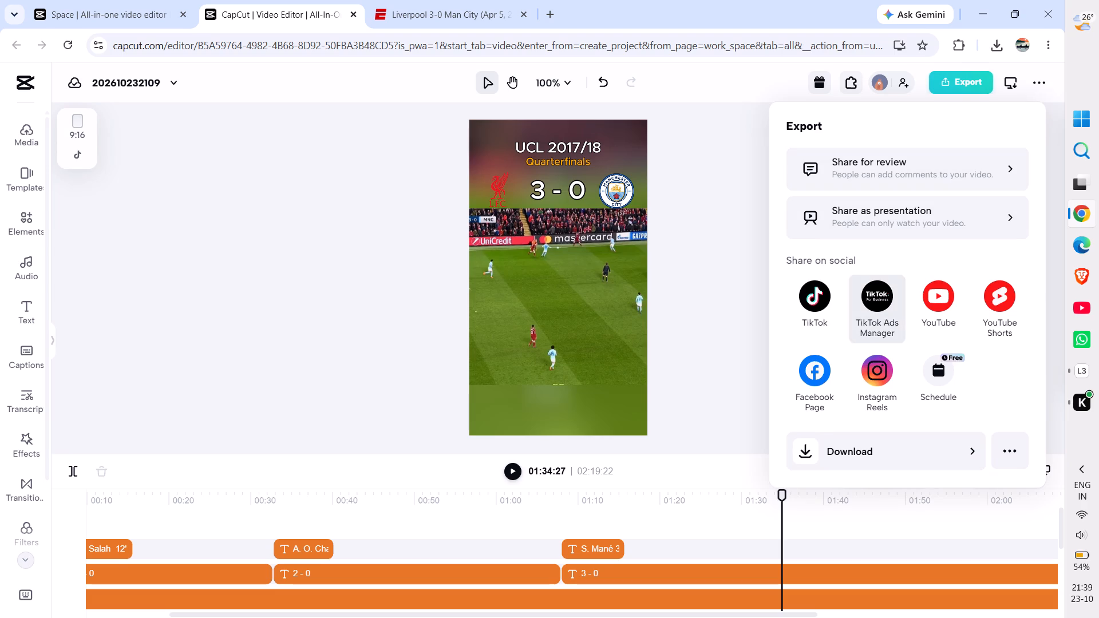
pyautogui.click(878, 451)
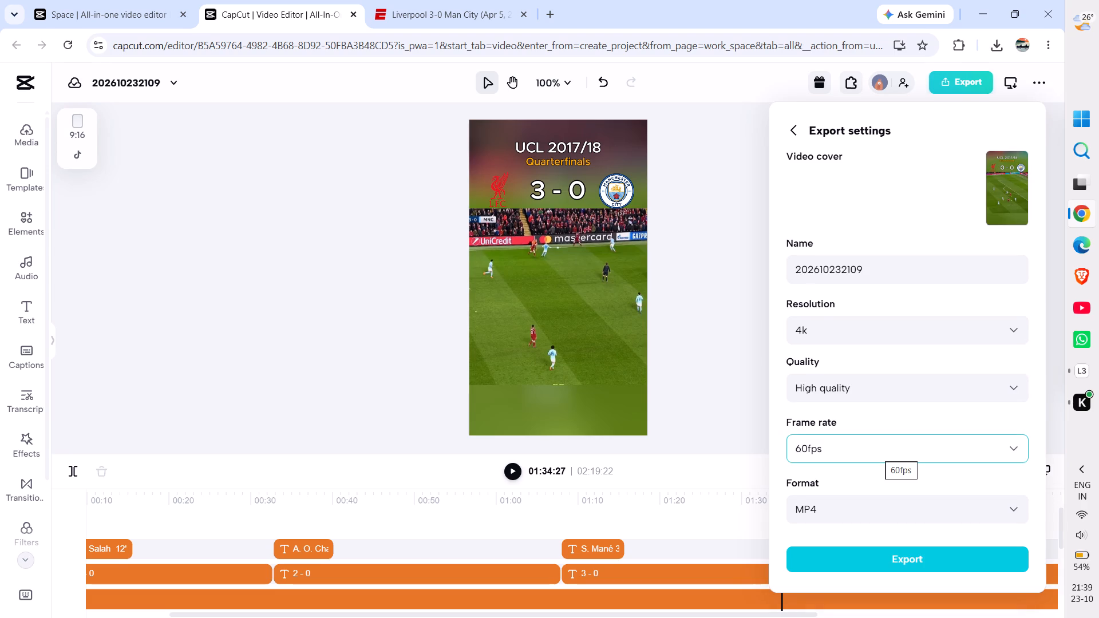
pyautogui.click(864, 450)
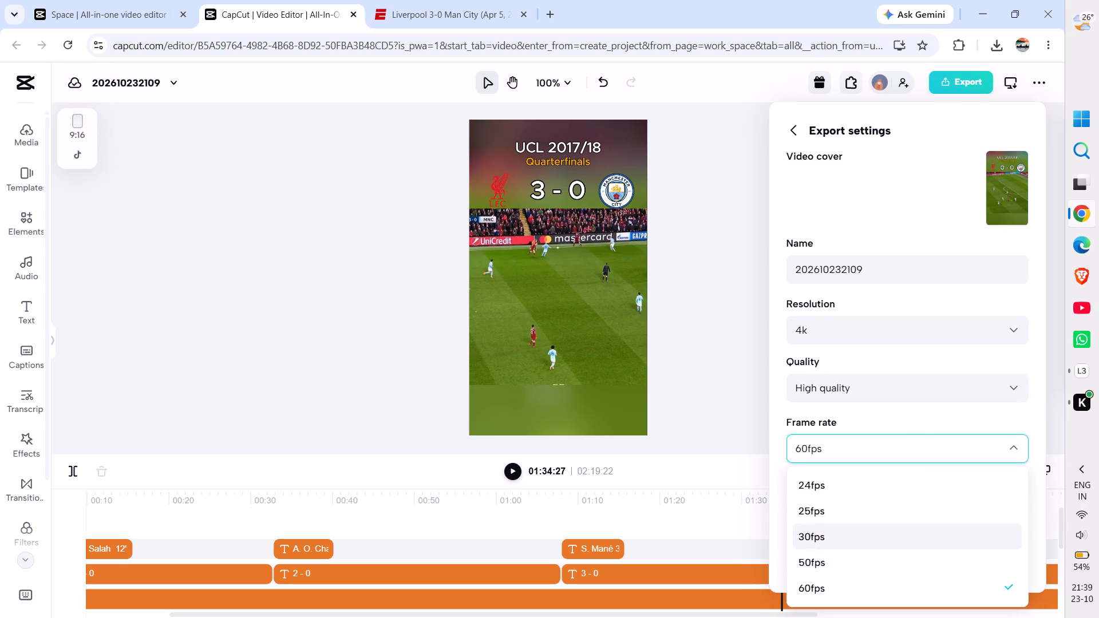
pyautogui.click(823, 530)
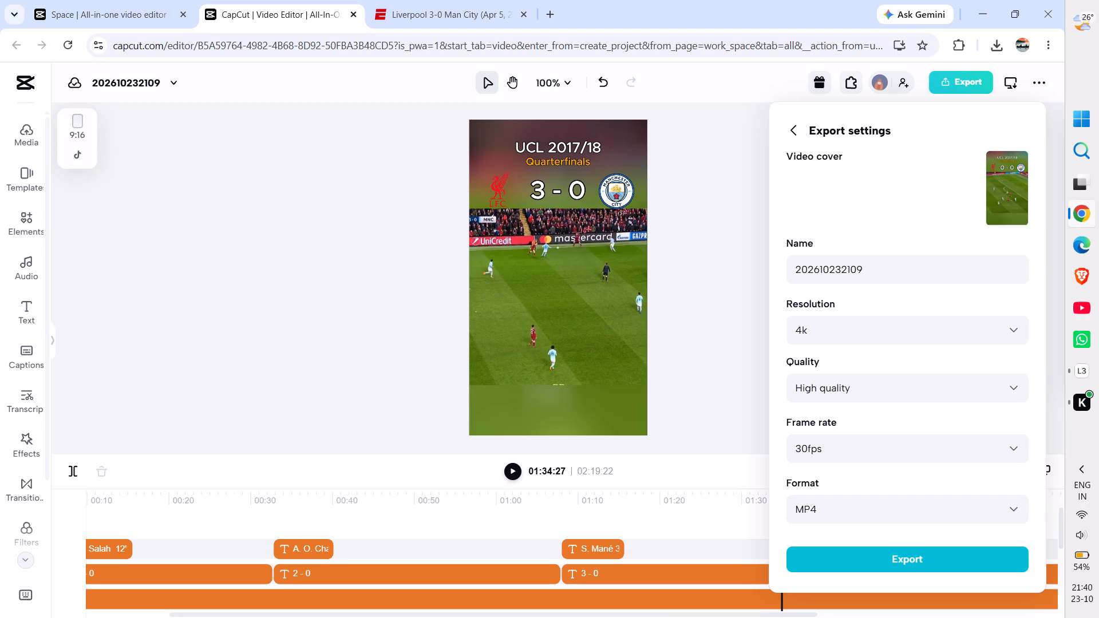
# Name the export "liverpool vs man city" and export it as a 4k, high-quality MP4.
pyautogui.click(864, 276)
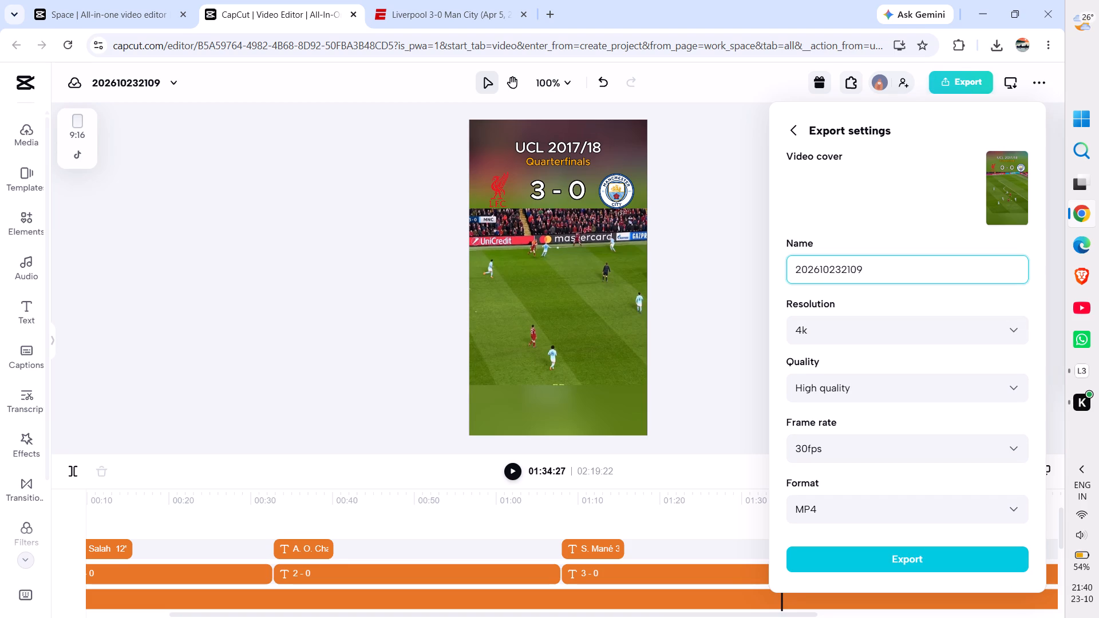
pyautogui.press('BackSpace')
pyautogui.press('BackSpace')
pyautogui.press('BackSpace')
pyautogui.press('BackSpace')
pyautogui.press('BackSpace')
pyautogui.press('BackSpace')
pyautogui.press('BackSpace')
pyautogui.press('BackSpace')
pyautogui.press('BackSpace')
pyautogui.press('BackSpace')
pyautogui.press('BackSpace')
pyautogui.press('BackSpace')
pyautogui.press('BackSpace')
pyautogui.press('BackSpace')
pyautogui.press('BackSpace')
pyautogui.press('BackSpace')
pyautogui.press('BackSpace')
pyautogui.press('BackSpace')
pyautogui.press('BackSpace')
pyautogui.press('BackSpace')
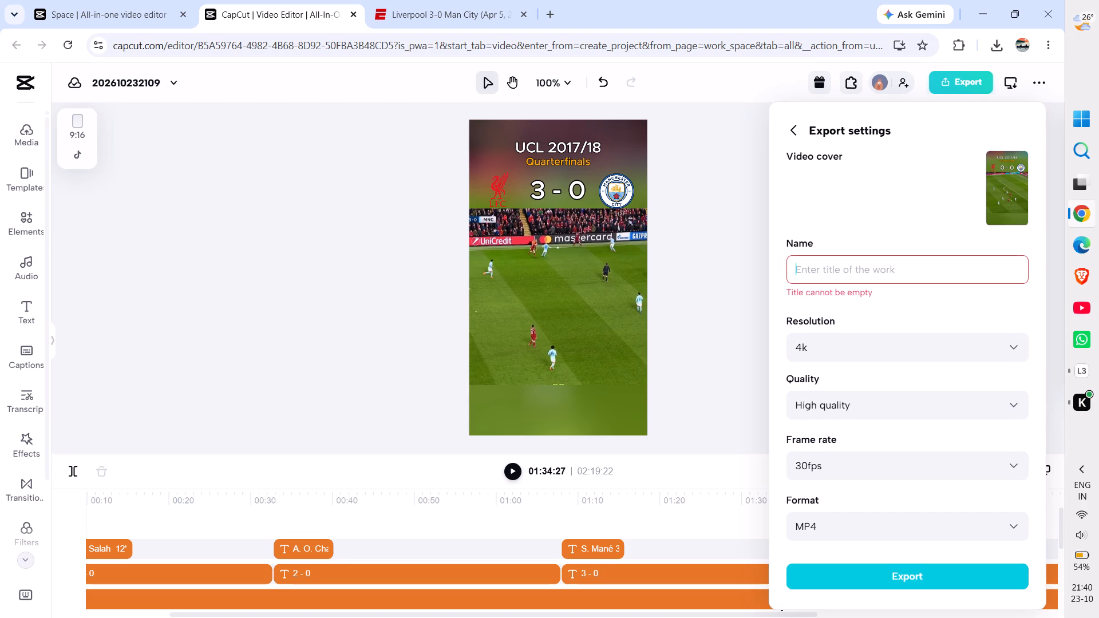
pyautogui.write('liverpool')
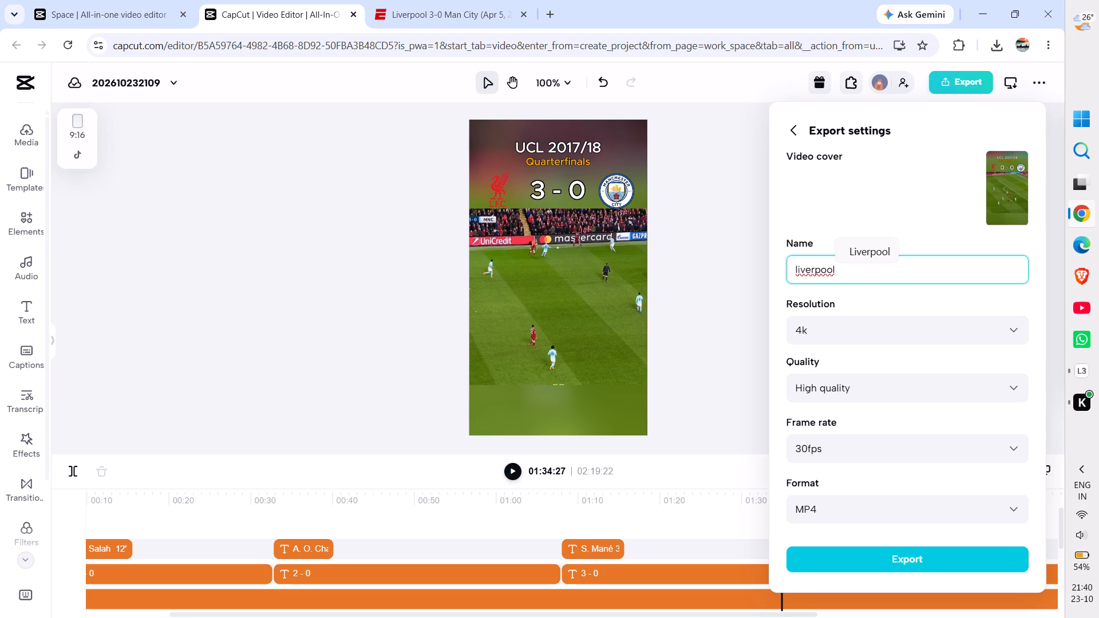
pyautogui.press('space')
pyautogui.write('vds')
pyautogui.press('BackSpace')
pyautogui.press('BackSpace')
pyautogui.write('s man city')
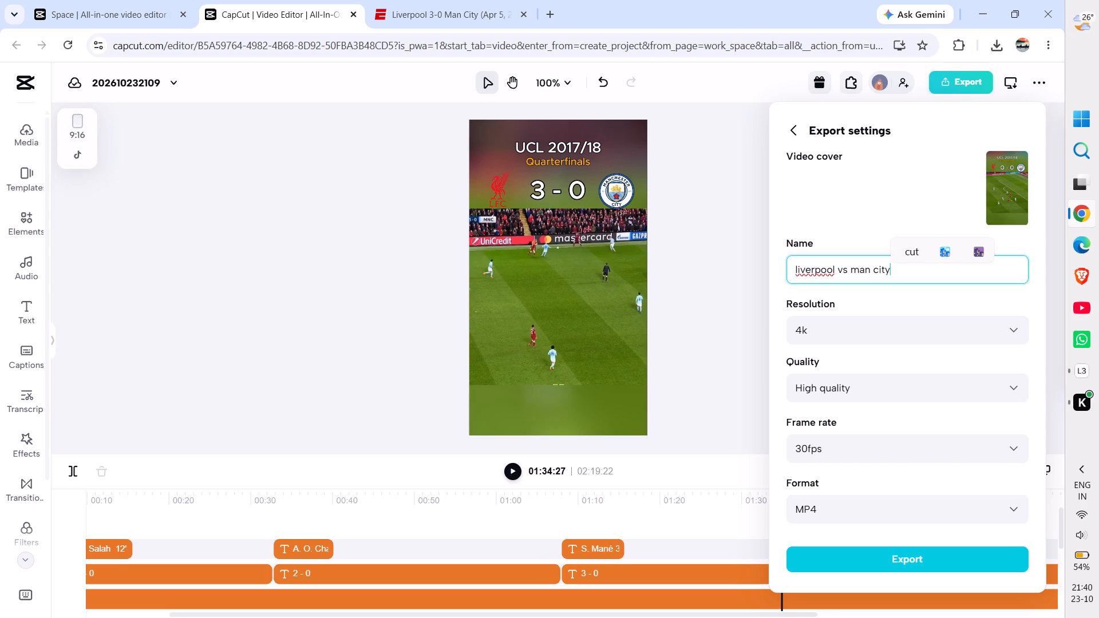
pyautogui.click(859, 559)
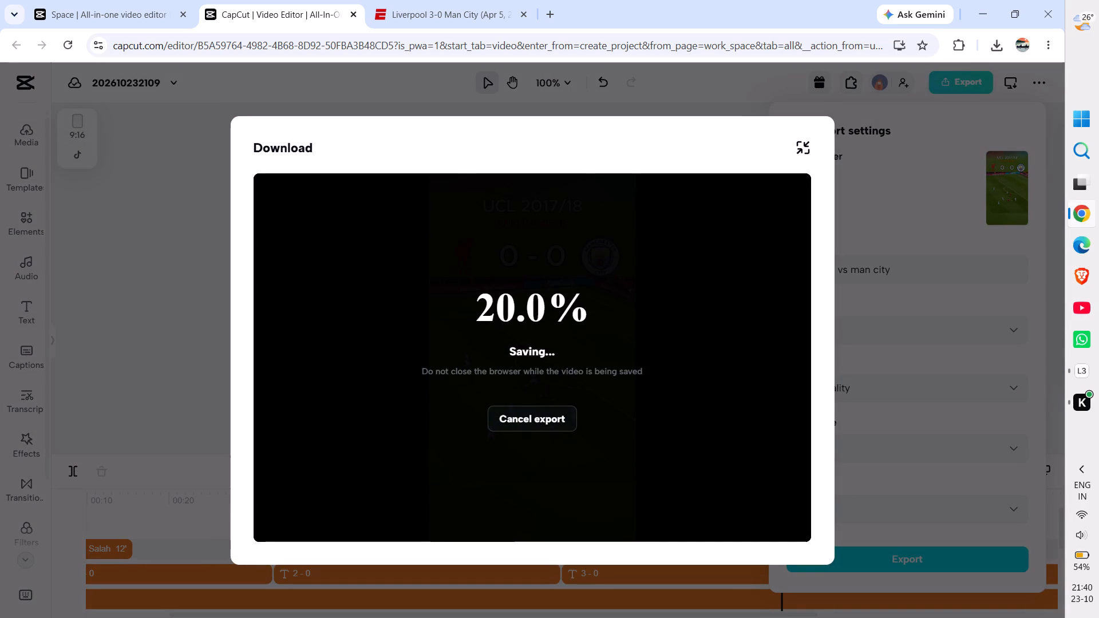